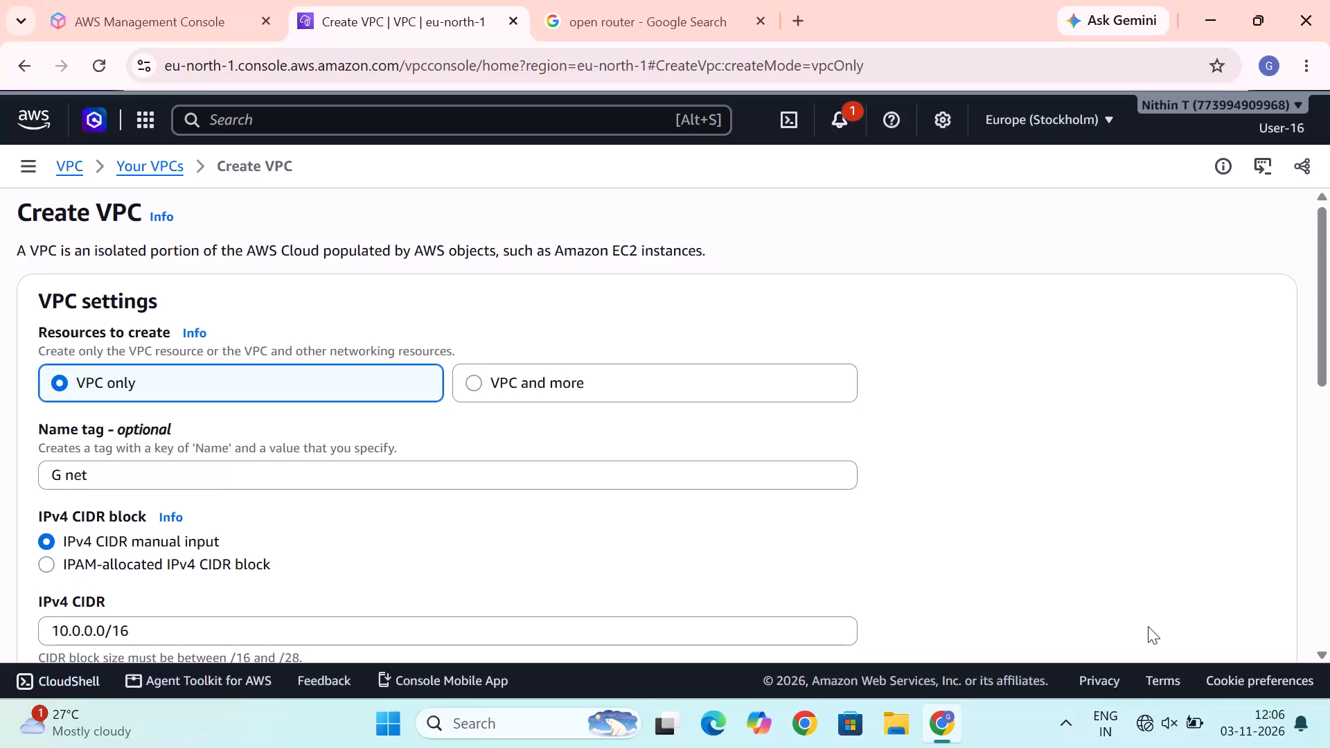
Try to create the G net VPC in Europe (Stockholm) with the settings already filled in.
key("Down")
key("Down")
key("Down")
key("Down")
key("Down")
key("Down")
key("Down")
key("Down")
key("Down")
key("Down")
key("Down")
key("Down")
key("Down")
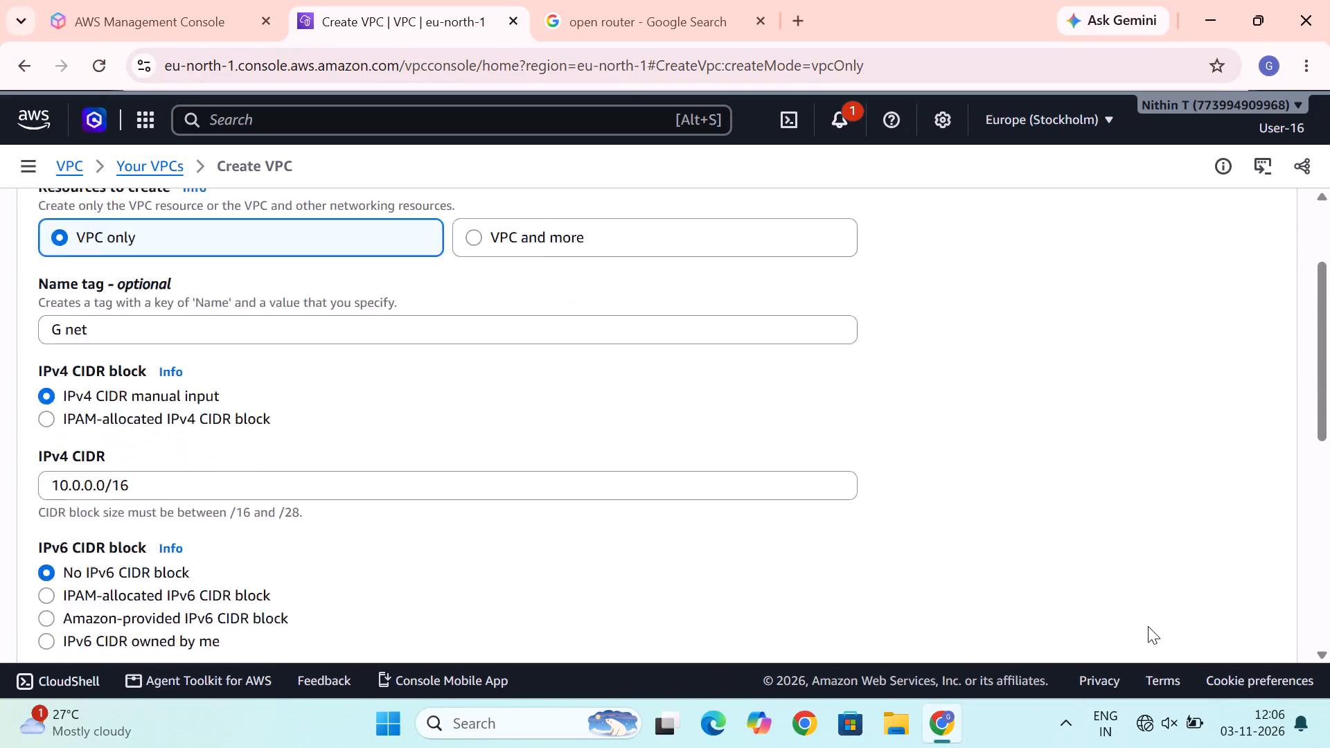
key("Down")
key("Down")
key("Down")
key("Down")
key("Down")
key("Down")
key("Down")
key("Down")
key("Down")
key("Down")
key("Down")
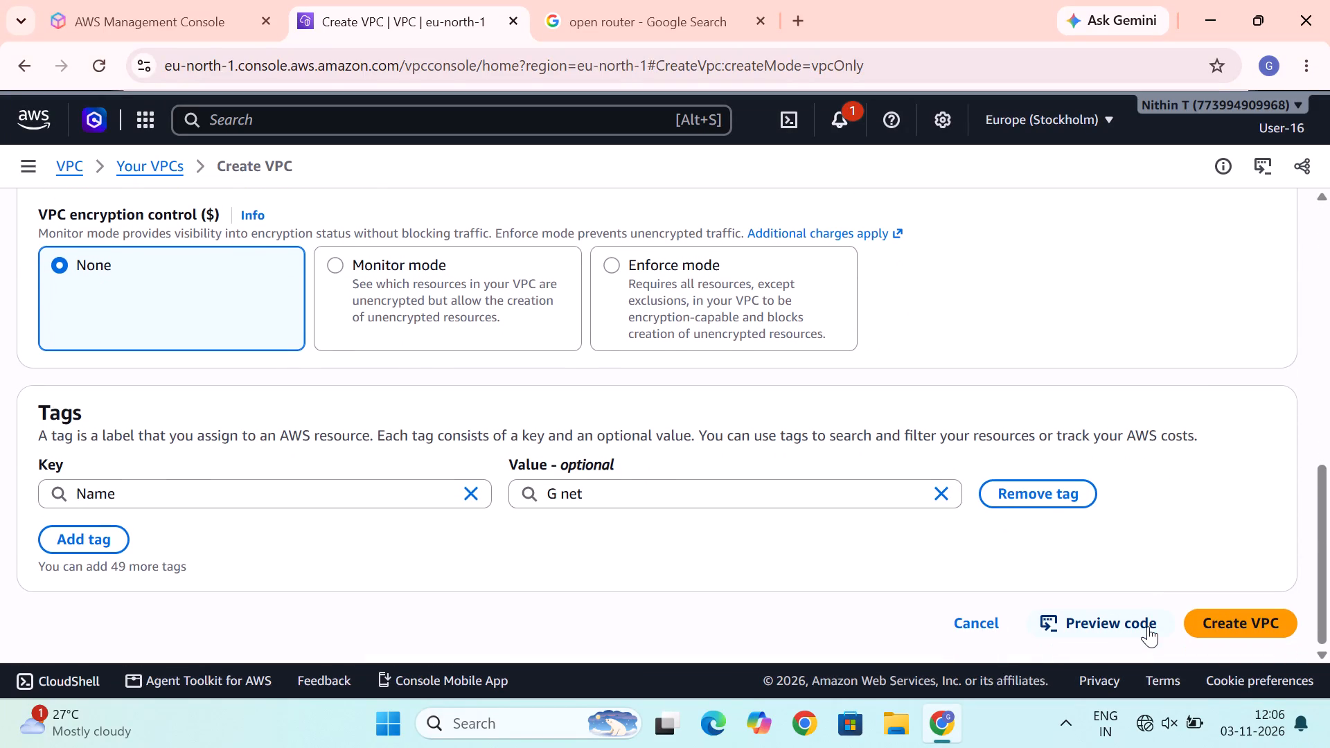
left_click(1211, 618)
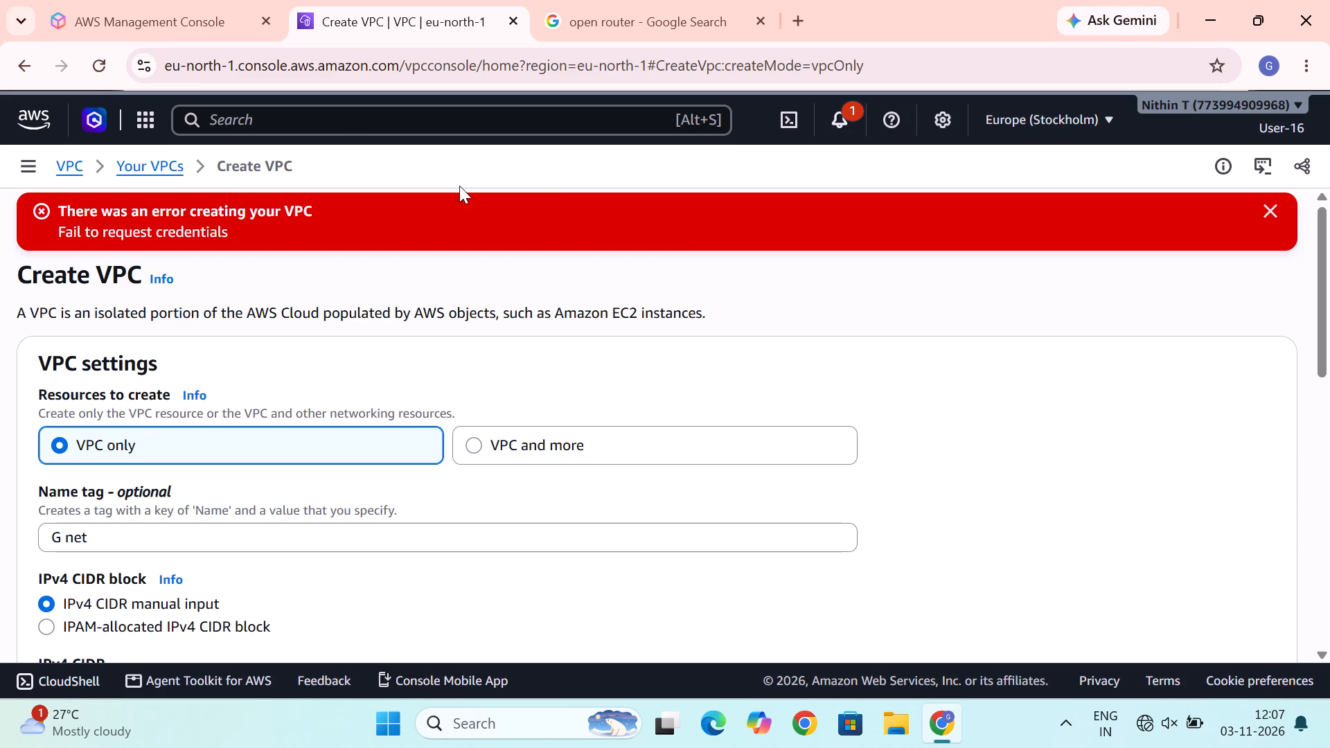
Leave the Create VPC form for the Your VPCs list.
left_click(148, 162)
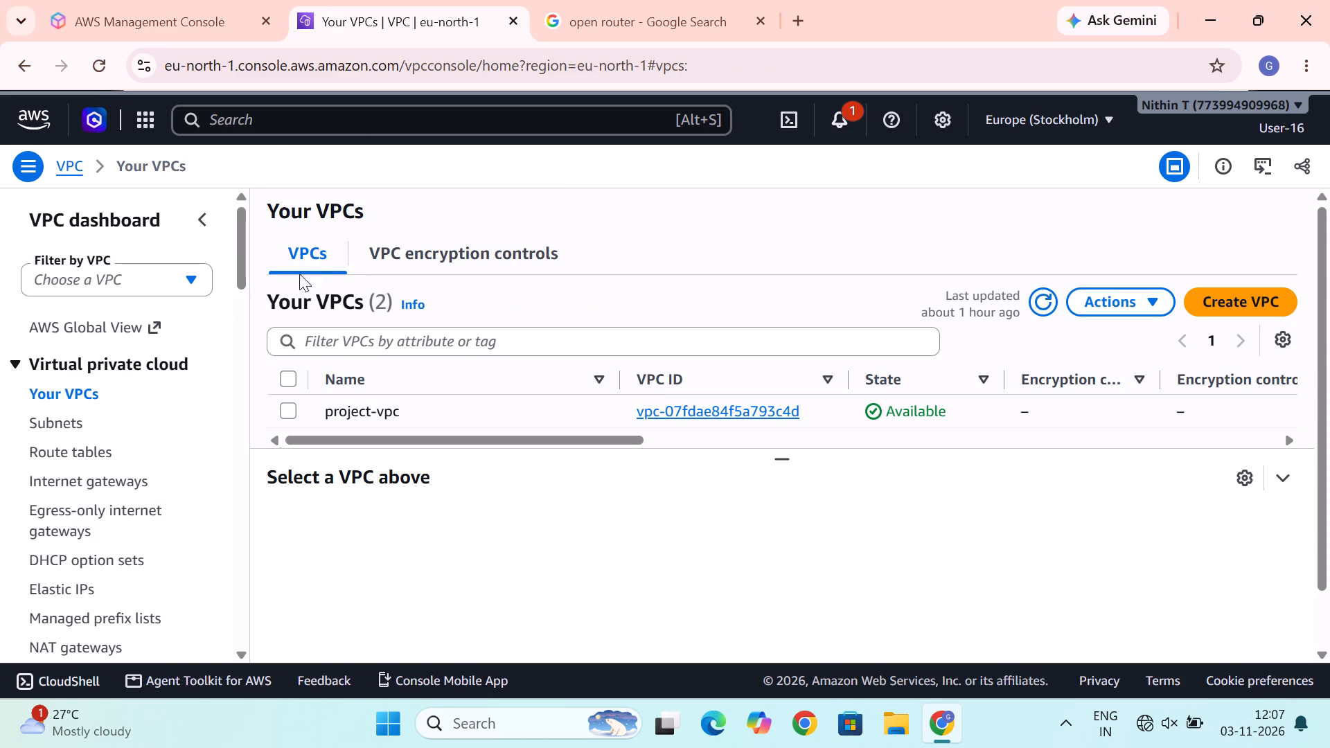
Open a new Create VPC form from the Your VPCs list.
scroll(389, 348, "down", 2)
scroll(389, 348, "up", 1)
left_click(1224, 295)
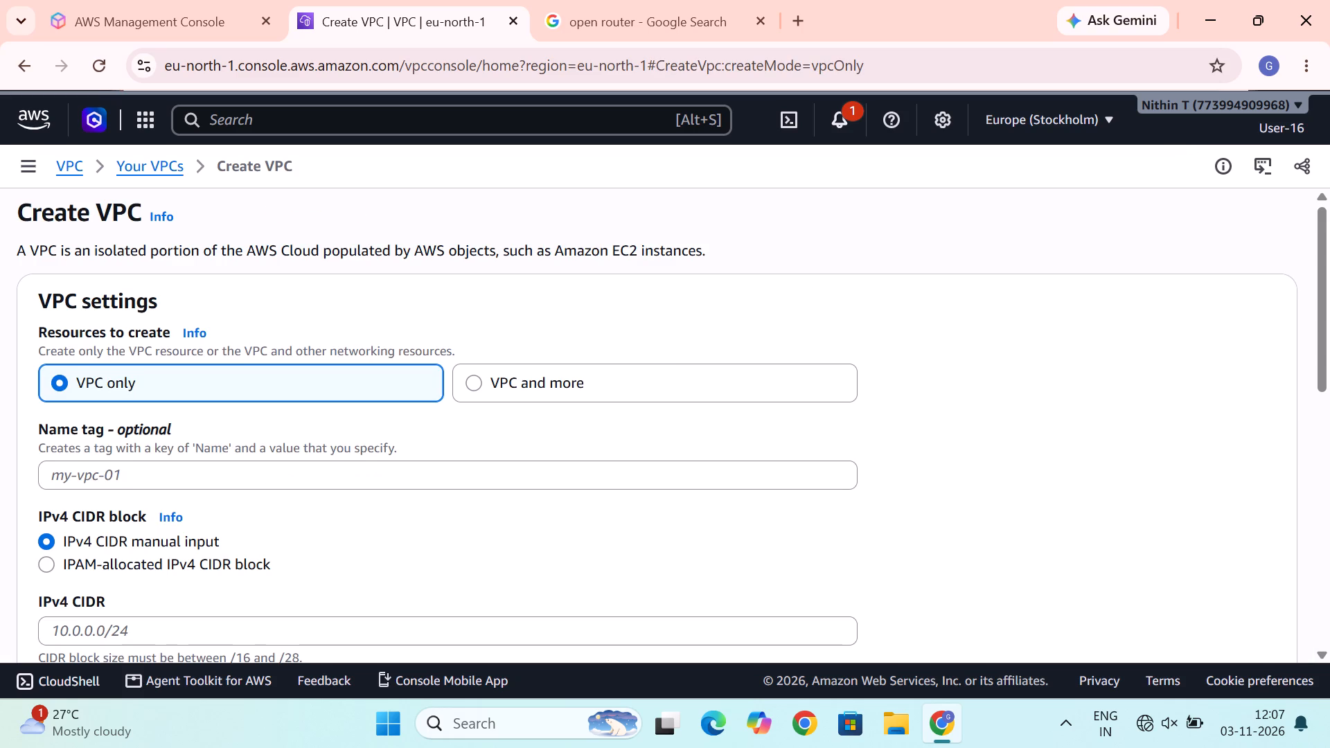
left_click(301, 482)
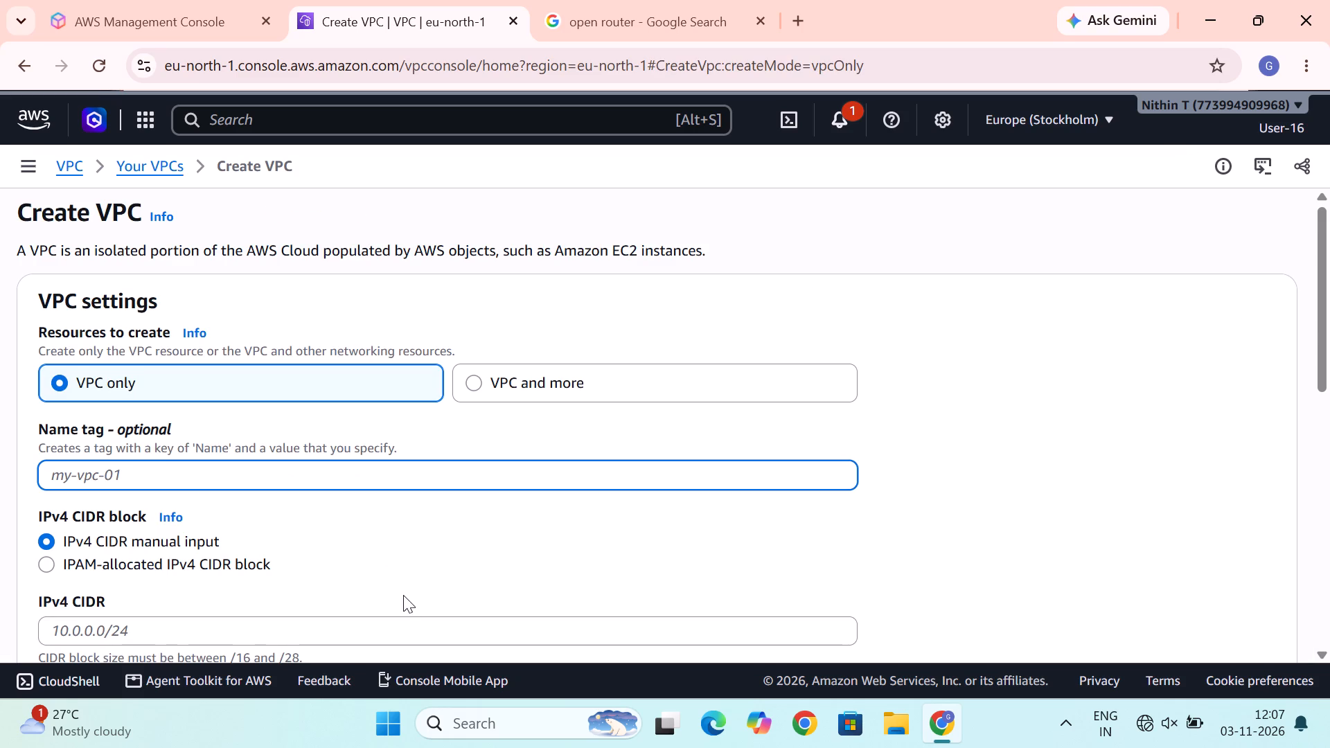
Connect the computer to the OnePlus NordCE 5G Wi-Fi network and return to the Create VPC form.
left_click(1140, 719)
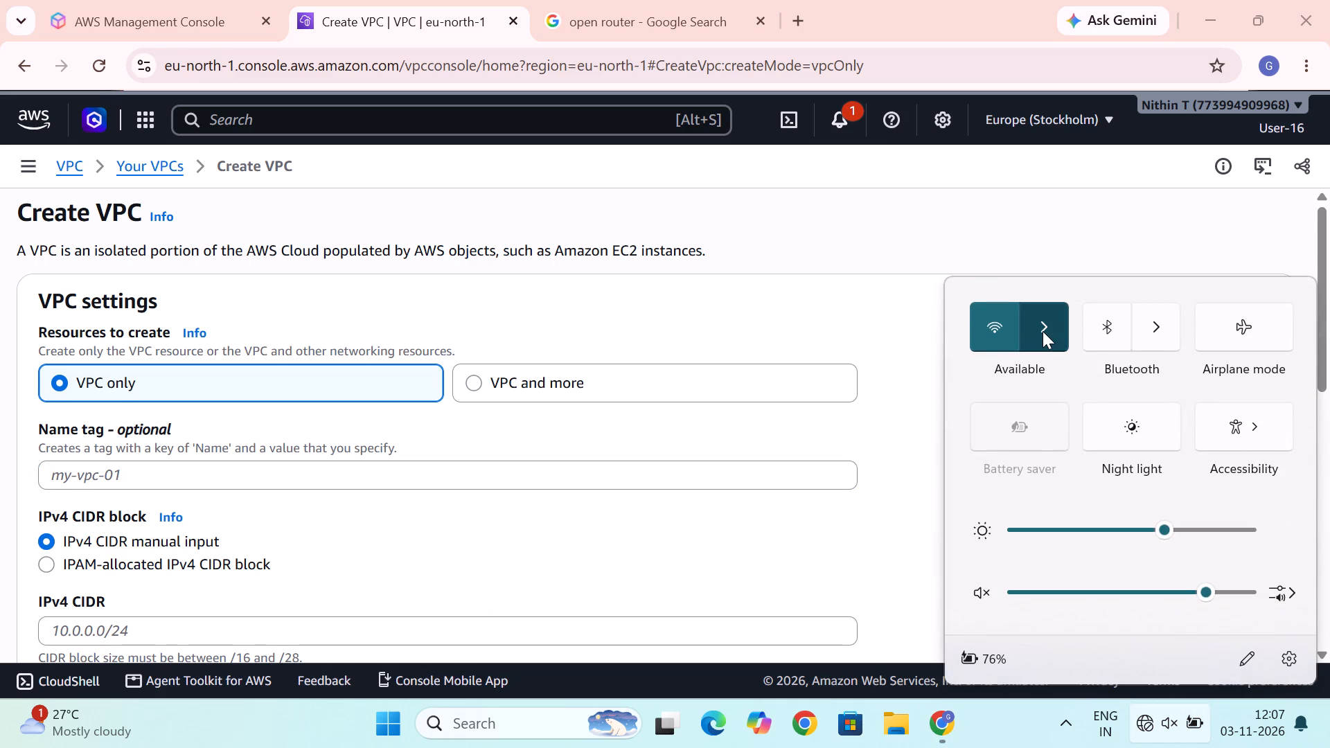
left_click(1043, 331)
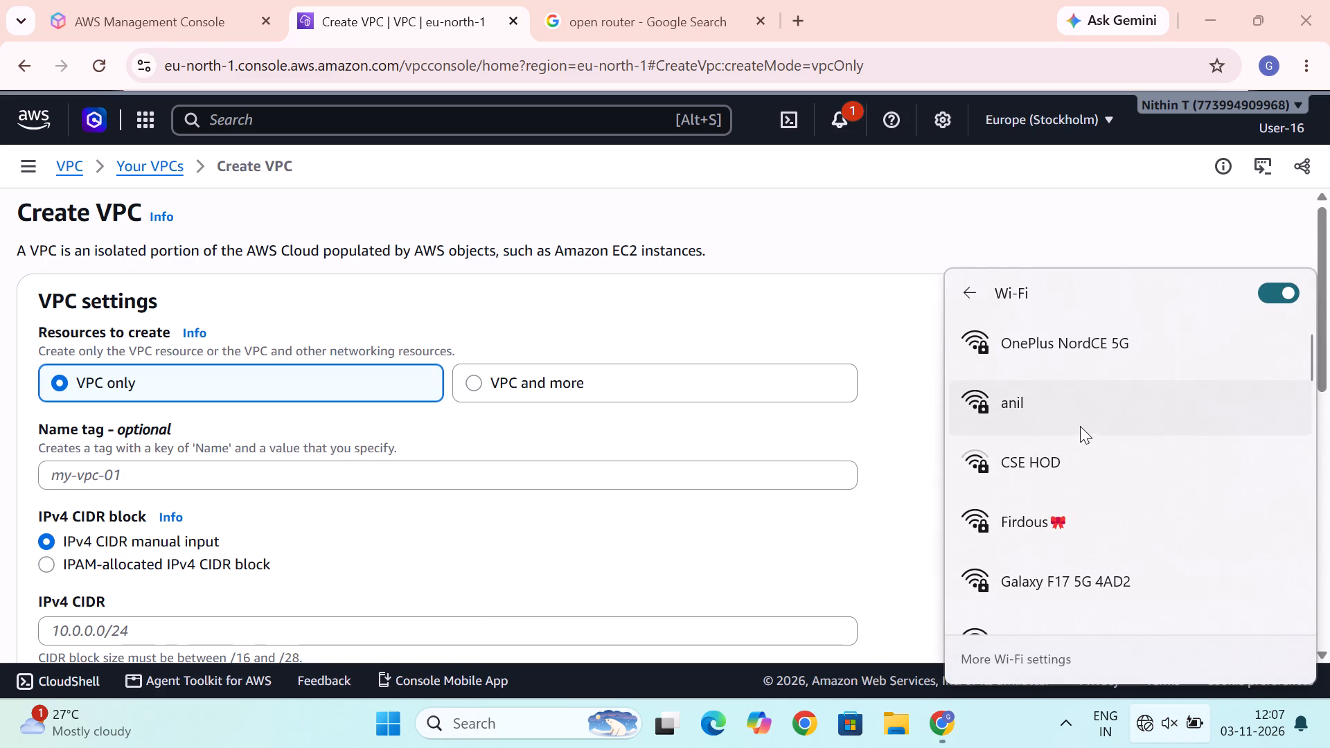
left_click(1090, 346)
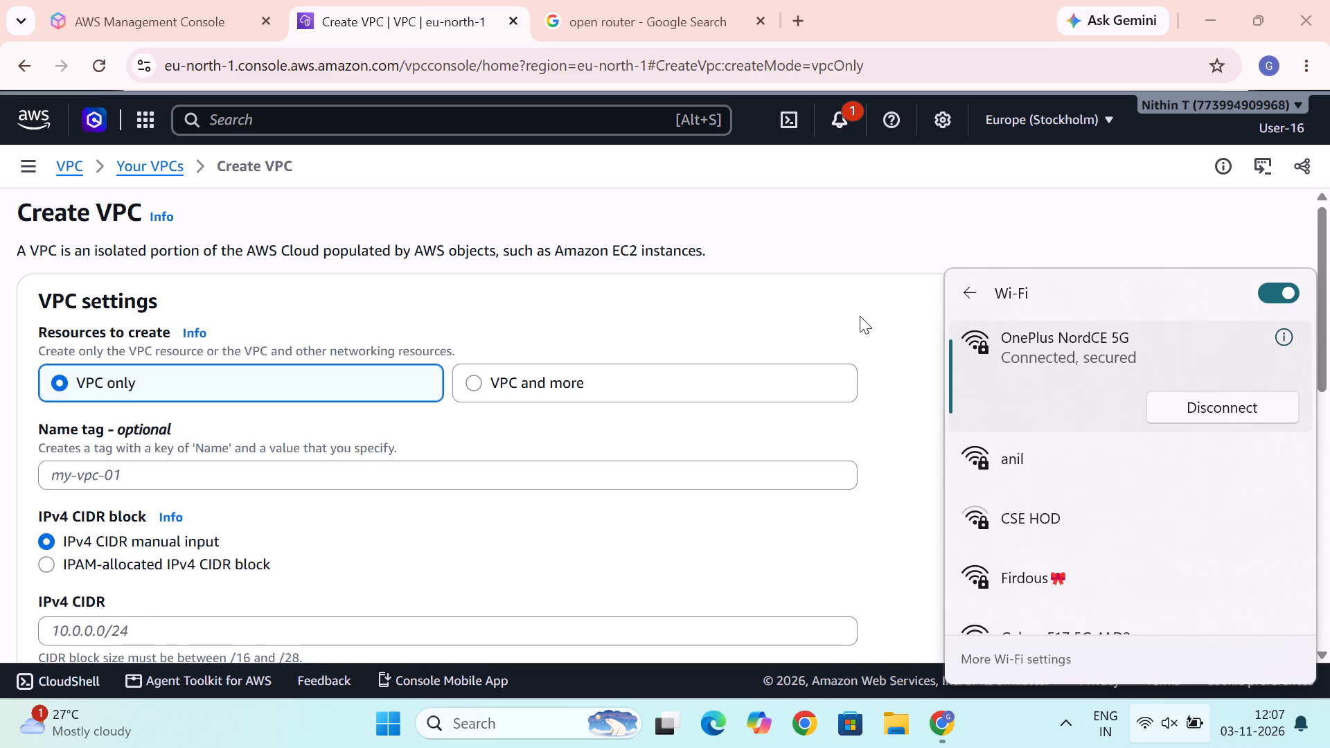
left_click(840, 314)
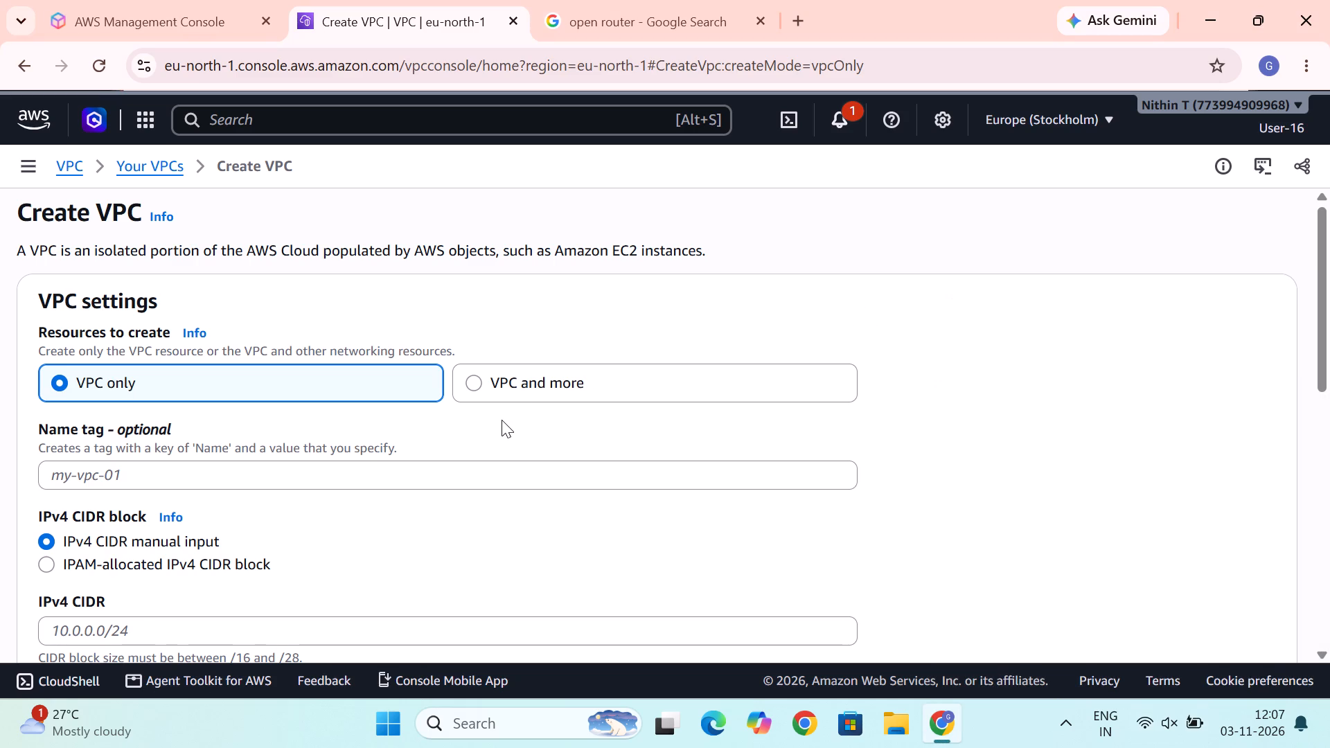
Enter "g net" as the name tag of the new VPC.
left_click(306, 470)
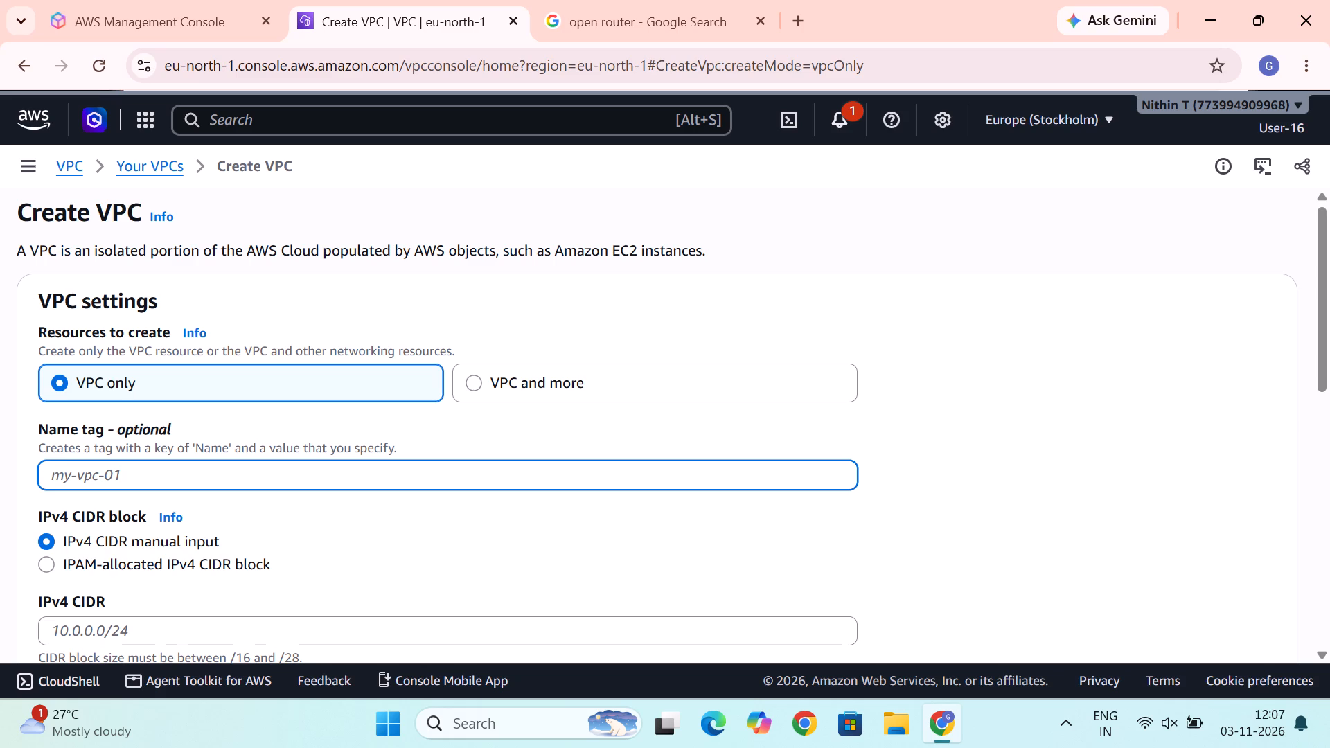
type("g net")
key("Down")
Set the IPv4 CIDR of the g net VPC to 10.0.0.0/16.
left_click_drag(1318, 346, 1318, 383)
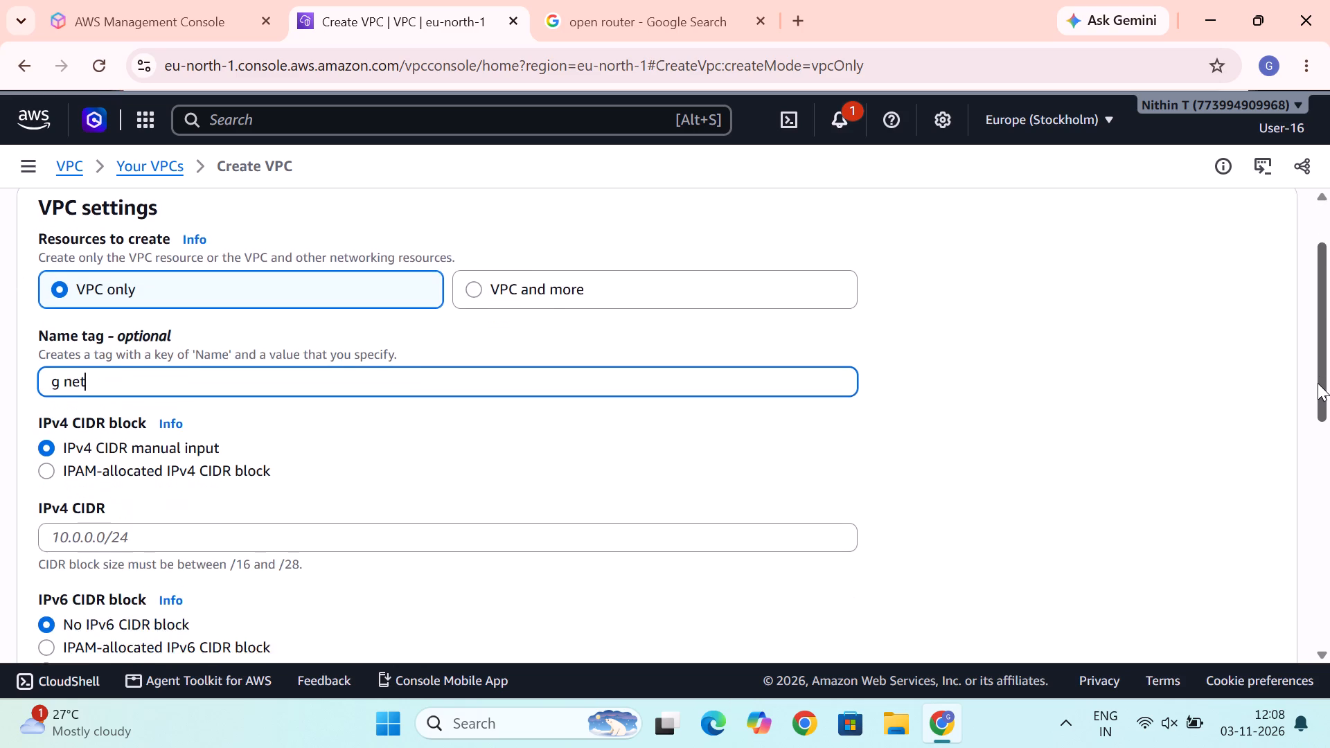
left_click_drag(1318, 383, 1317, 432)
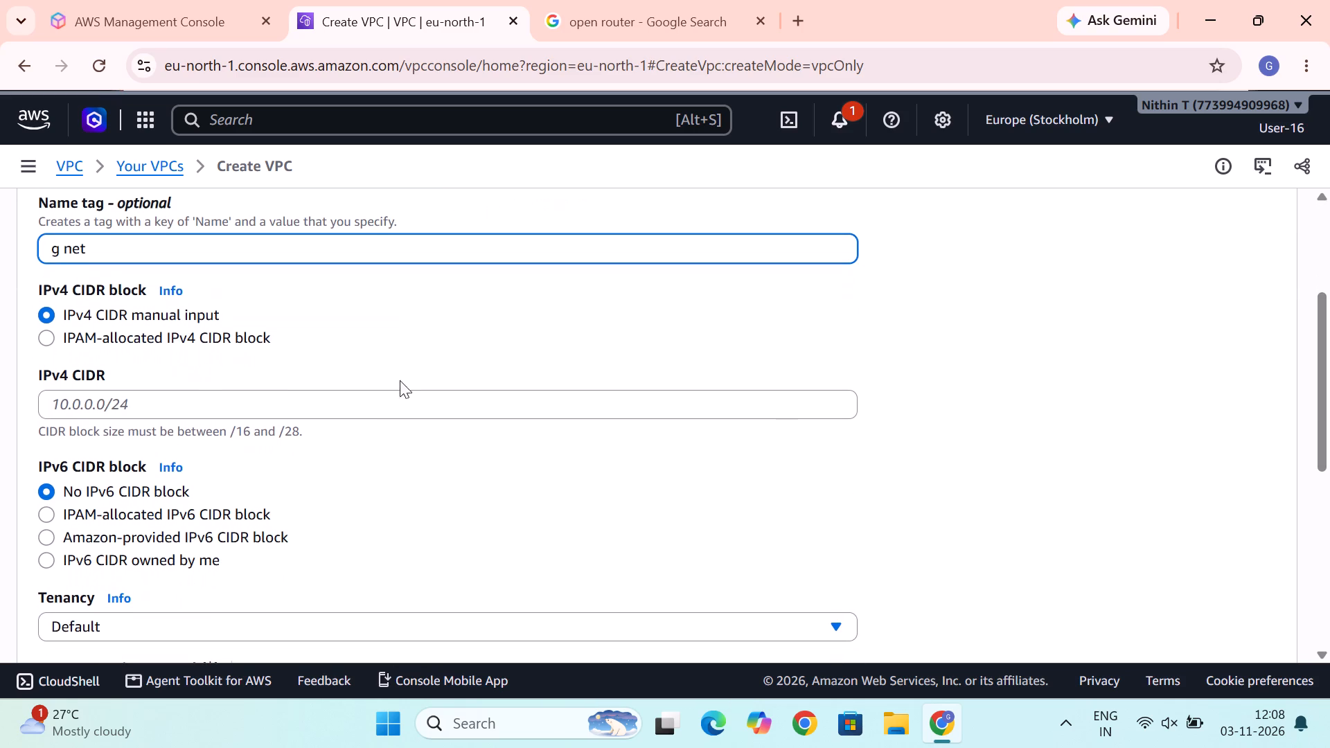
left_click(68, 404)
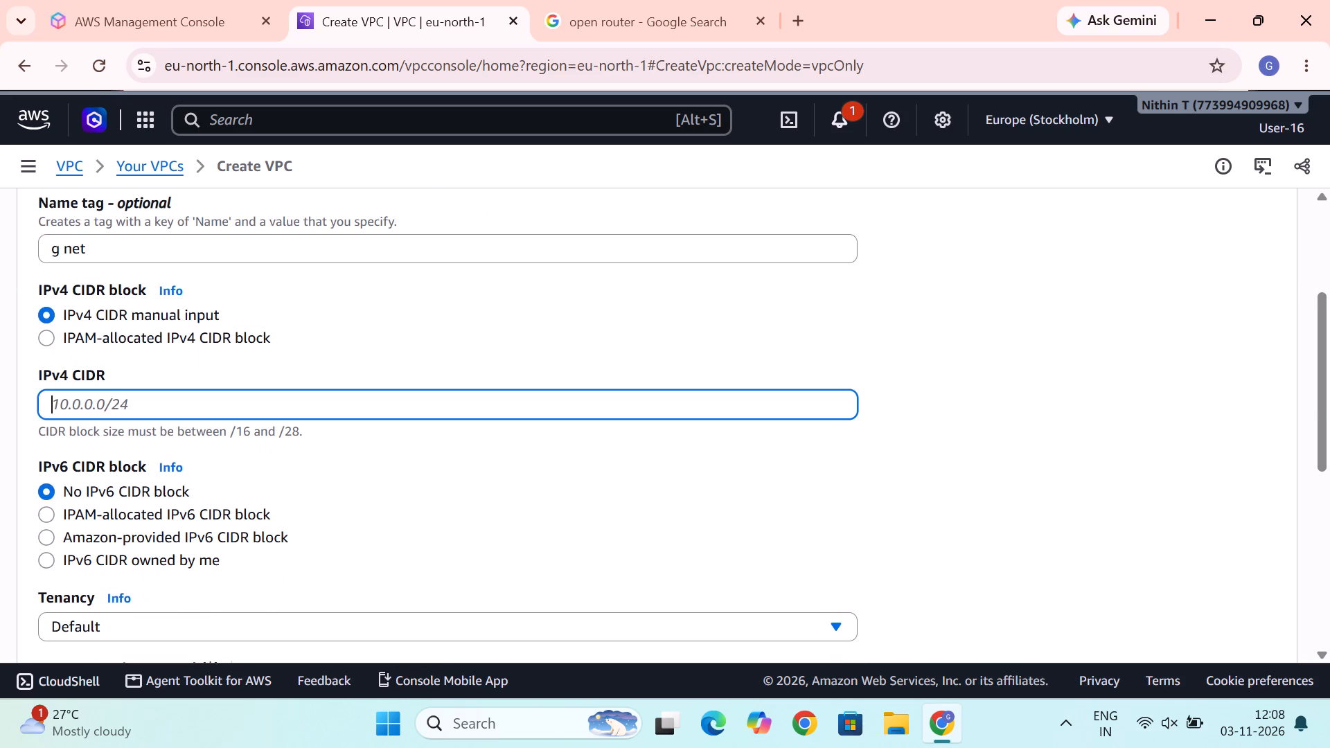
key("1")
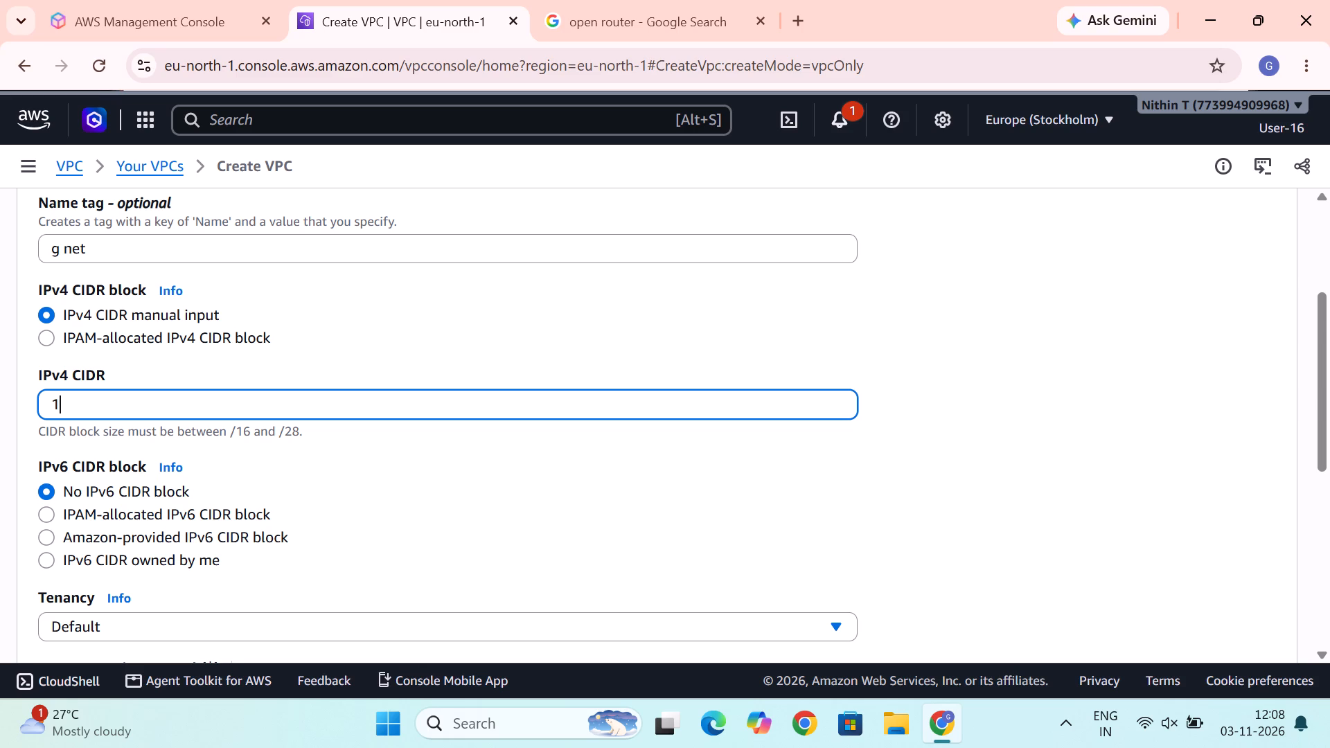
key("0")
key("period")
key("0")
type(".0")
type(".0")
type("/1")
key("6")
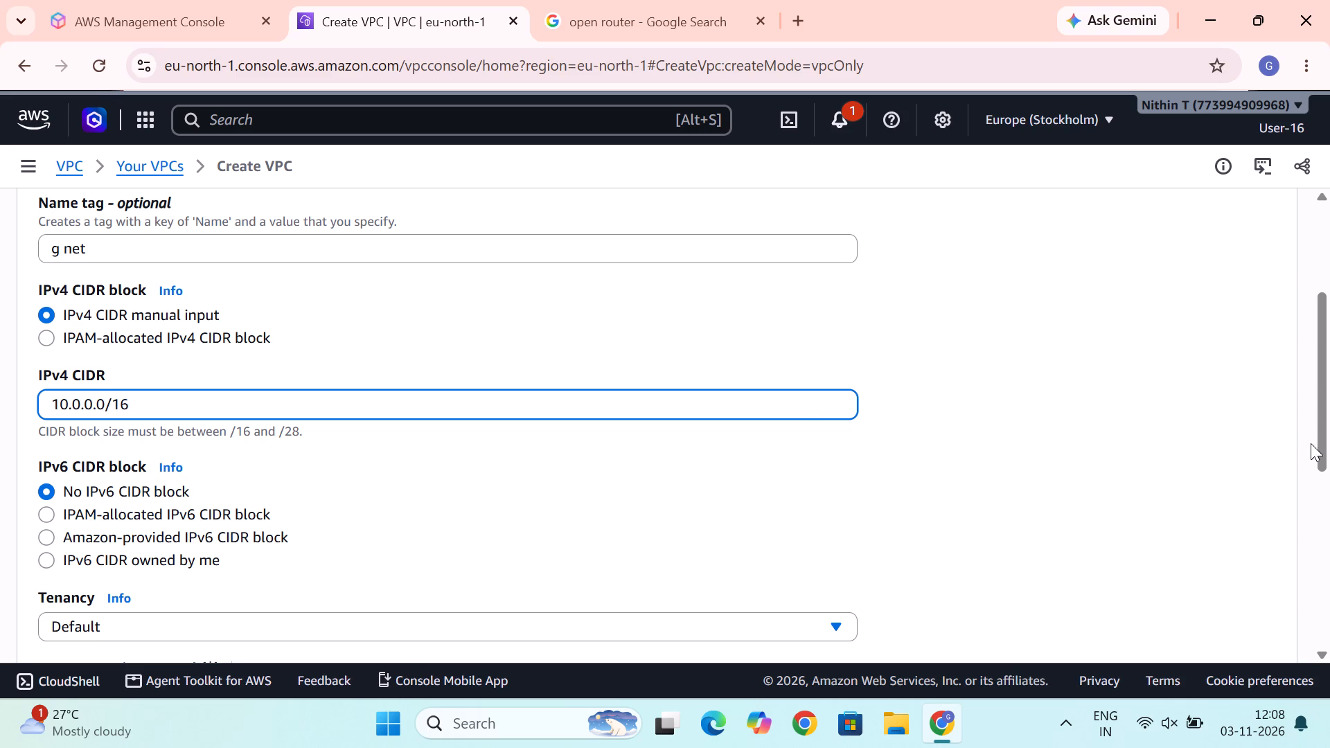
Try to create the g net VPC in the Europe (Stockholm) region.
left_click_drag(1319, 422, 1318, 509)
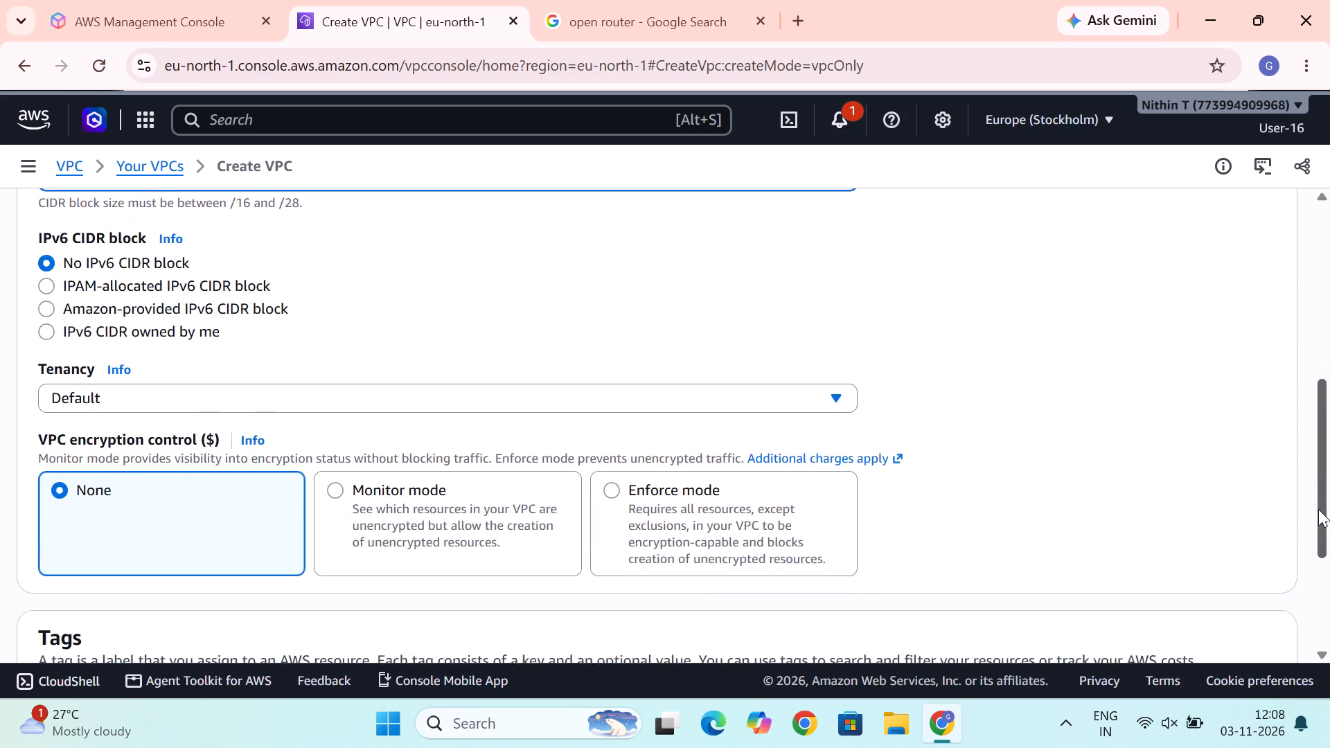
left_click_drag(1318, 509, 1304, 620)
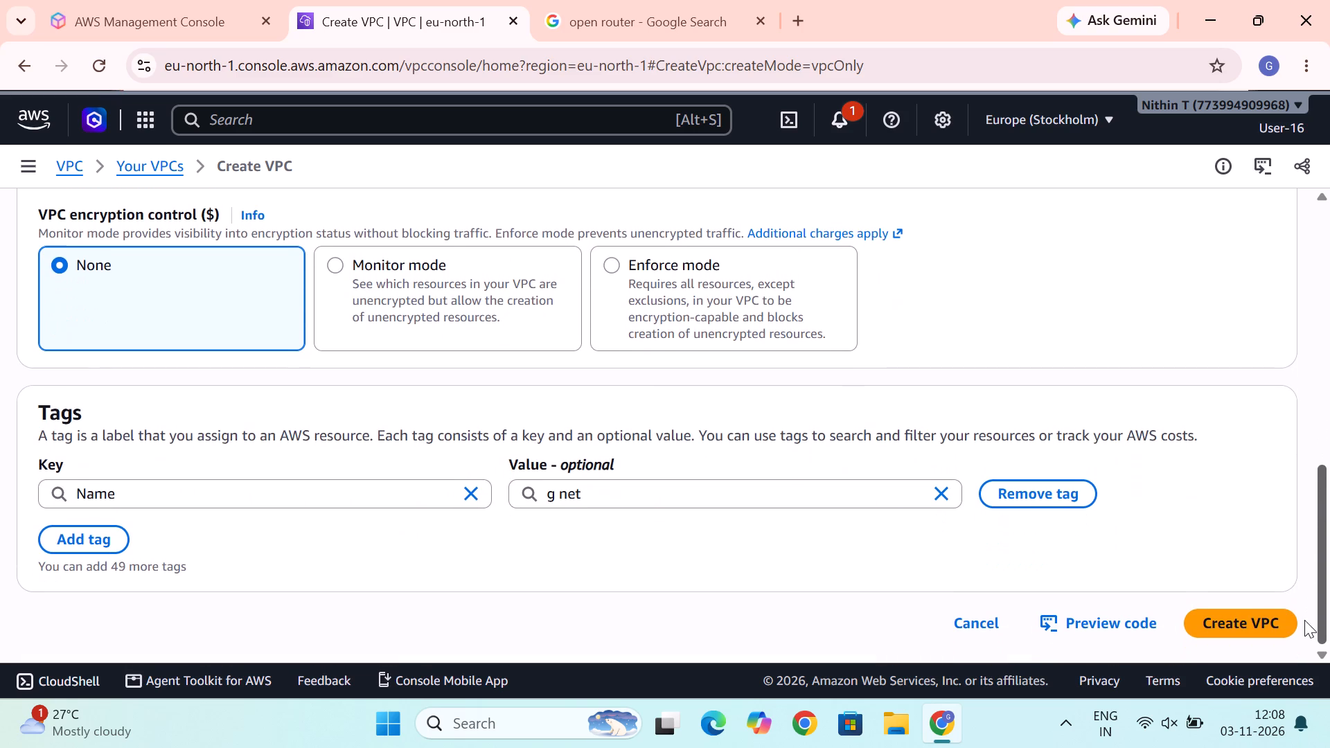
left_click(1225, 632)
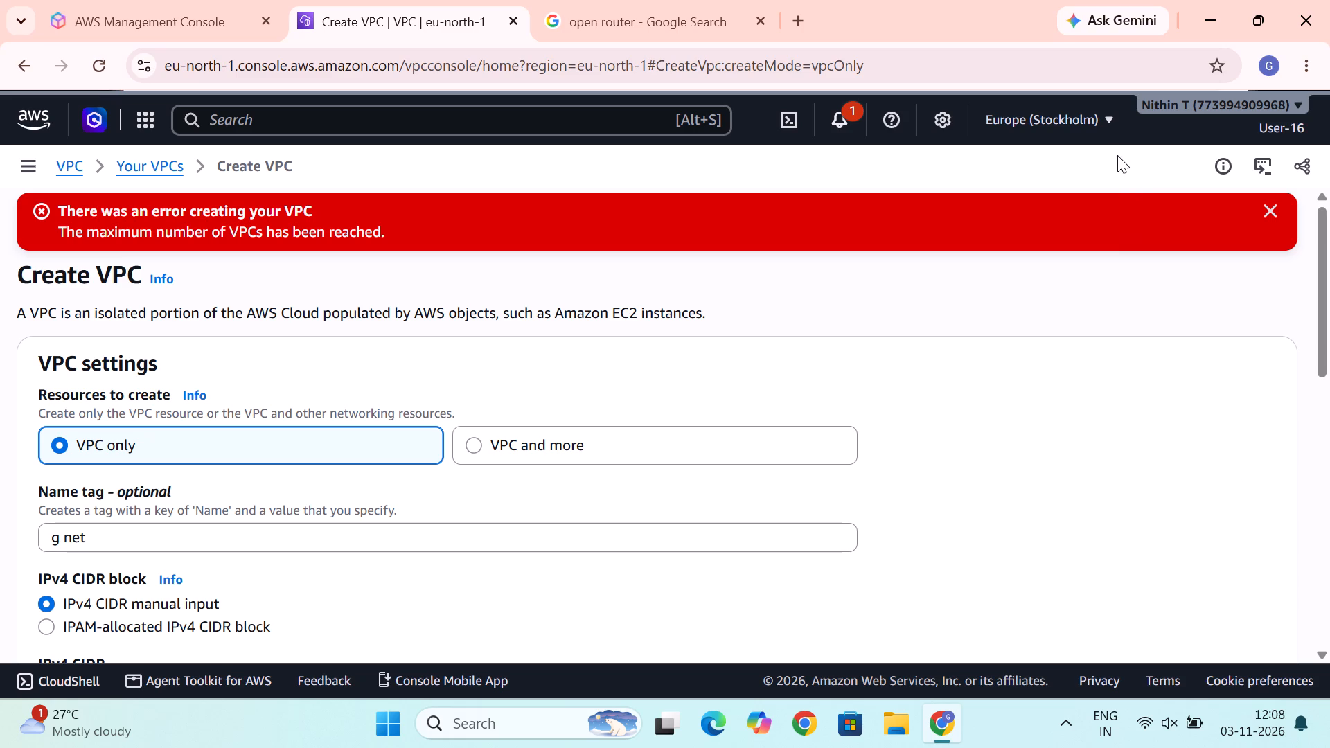
Switch the console region to Asia Pacific (Sydney).
left_click(1108, 127)
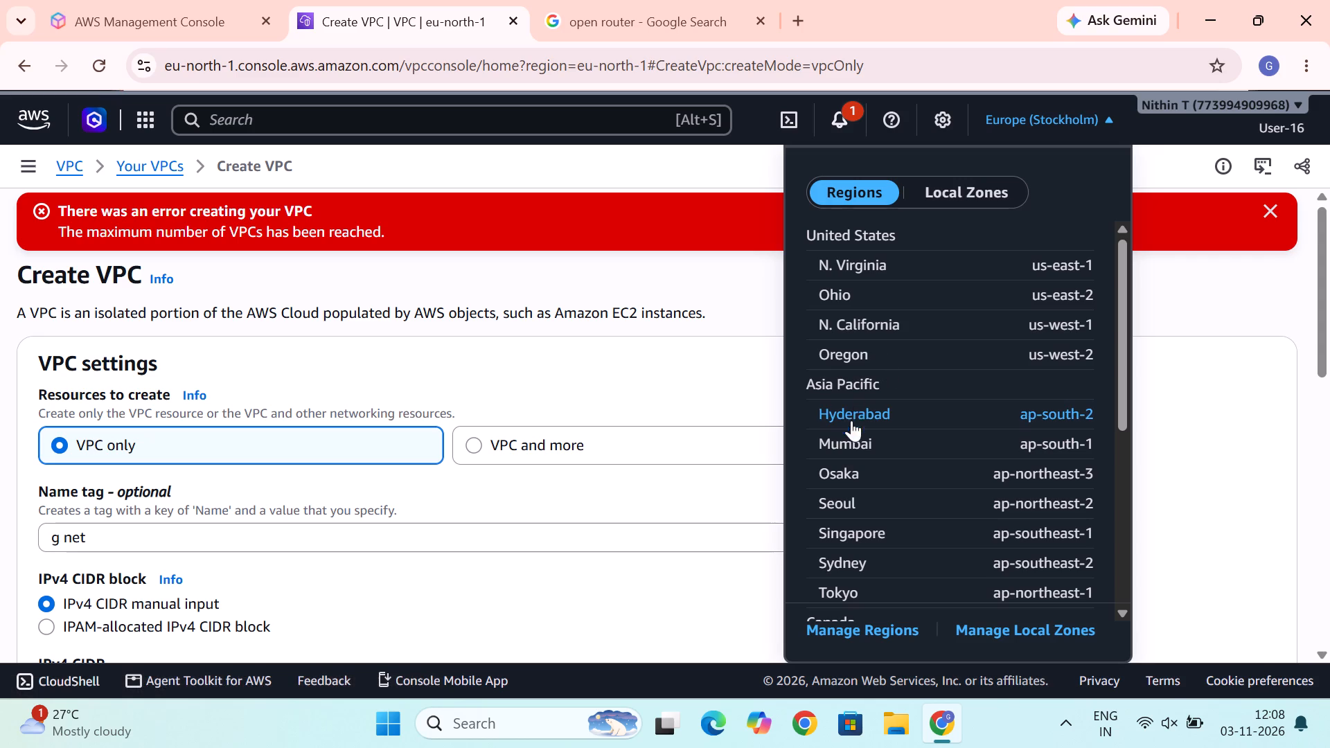
left_click(840, 562)
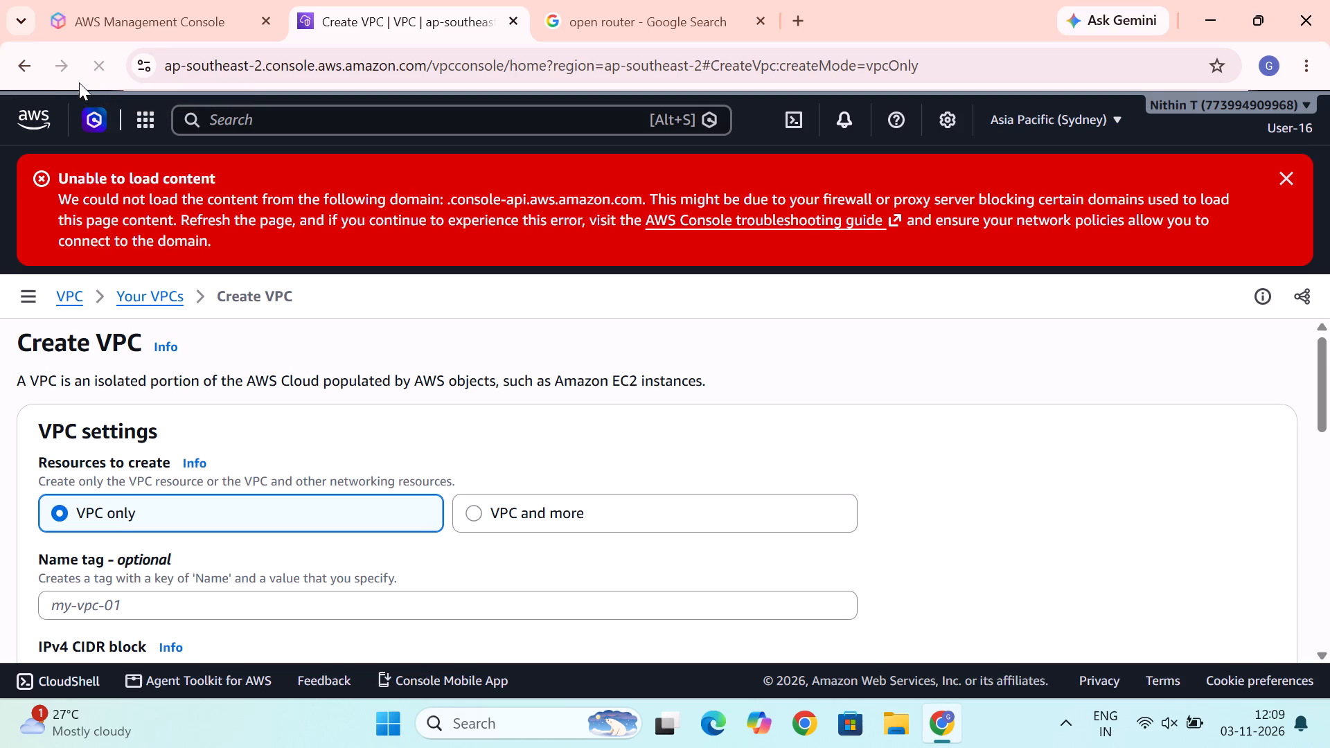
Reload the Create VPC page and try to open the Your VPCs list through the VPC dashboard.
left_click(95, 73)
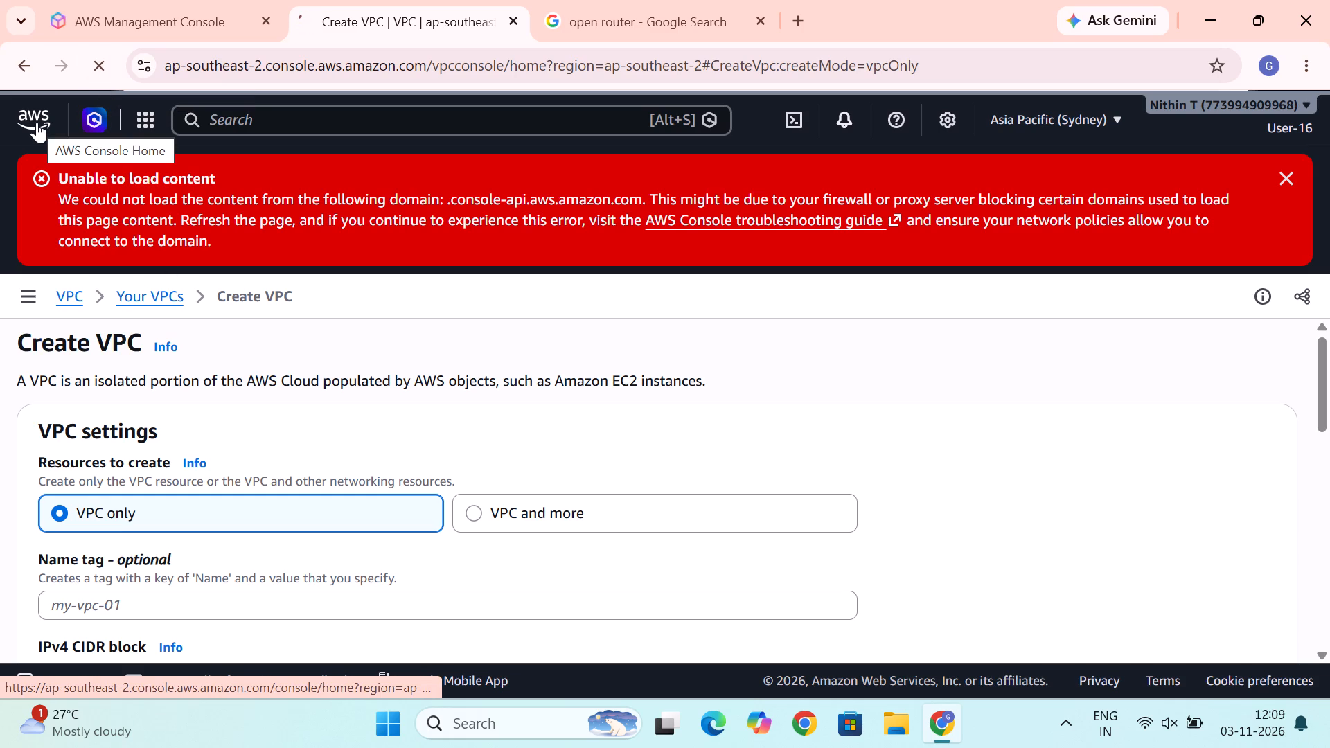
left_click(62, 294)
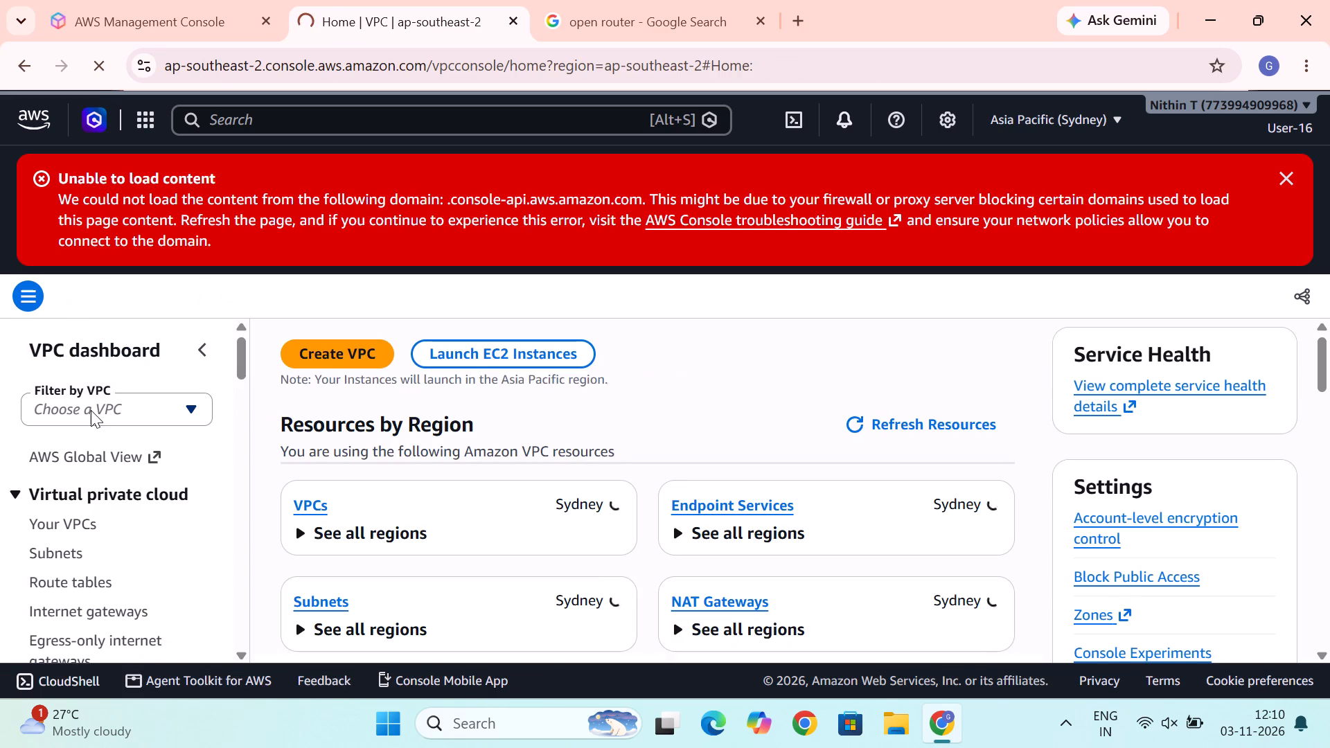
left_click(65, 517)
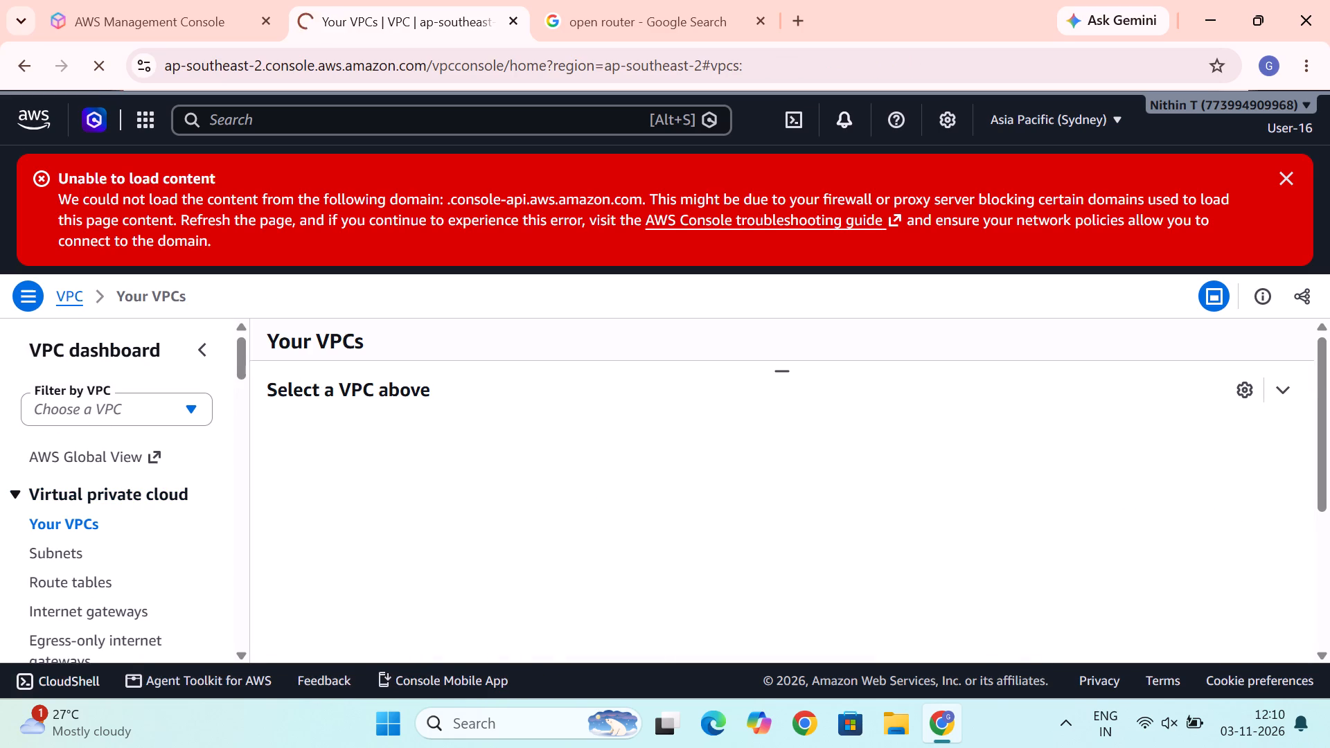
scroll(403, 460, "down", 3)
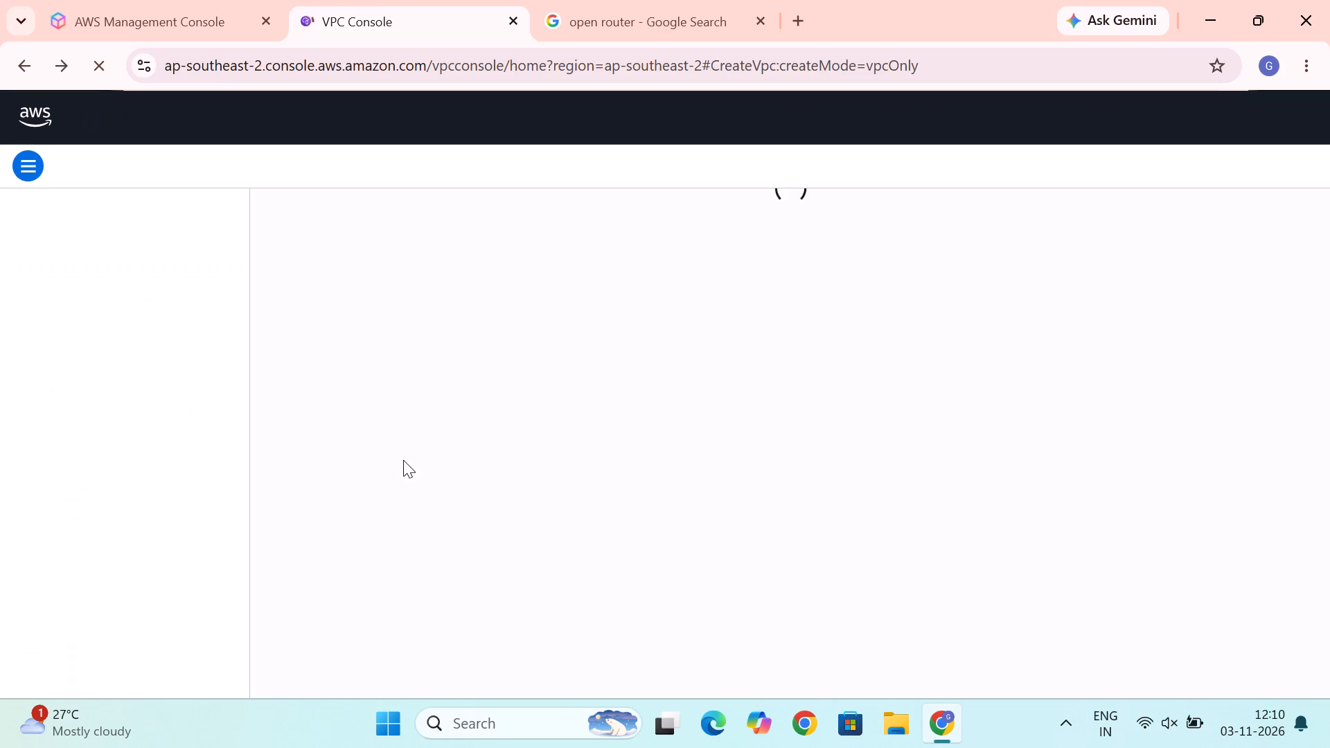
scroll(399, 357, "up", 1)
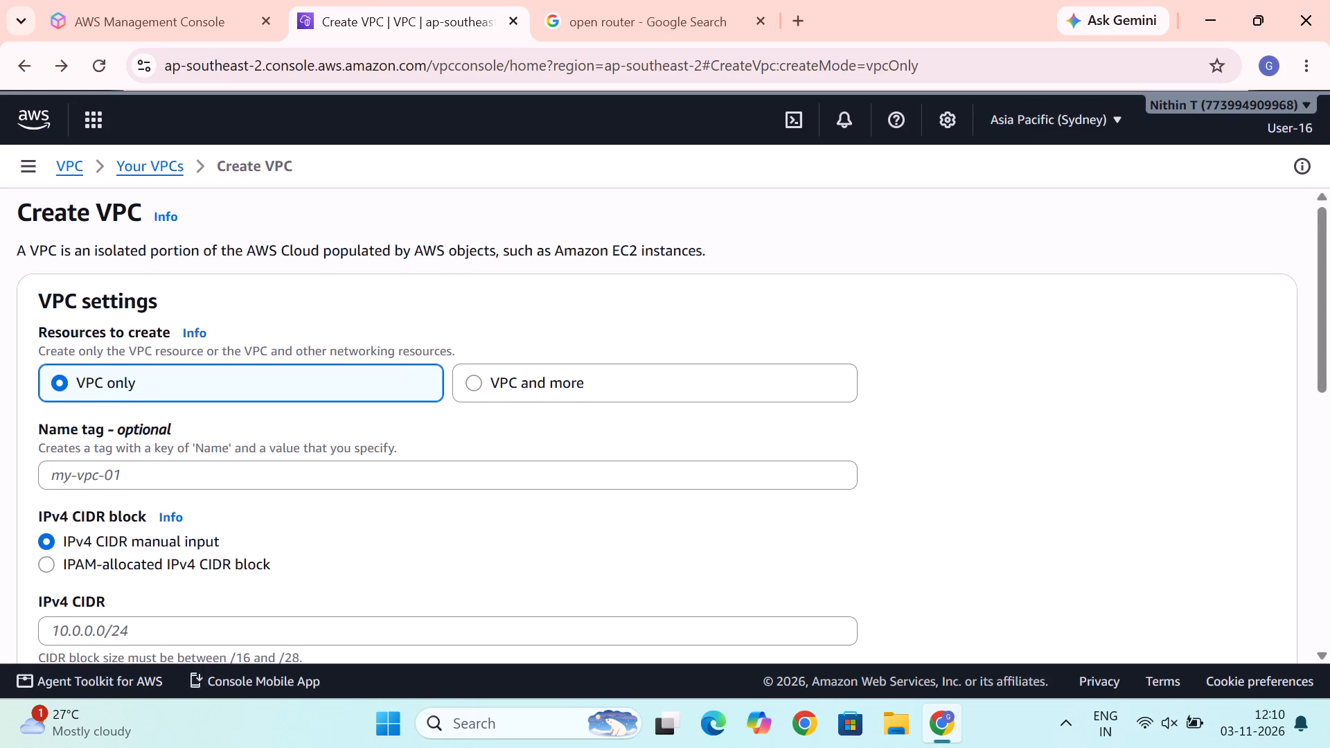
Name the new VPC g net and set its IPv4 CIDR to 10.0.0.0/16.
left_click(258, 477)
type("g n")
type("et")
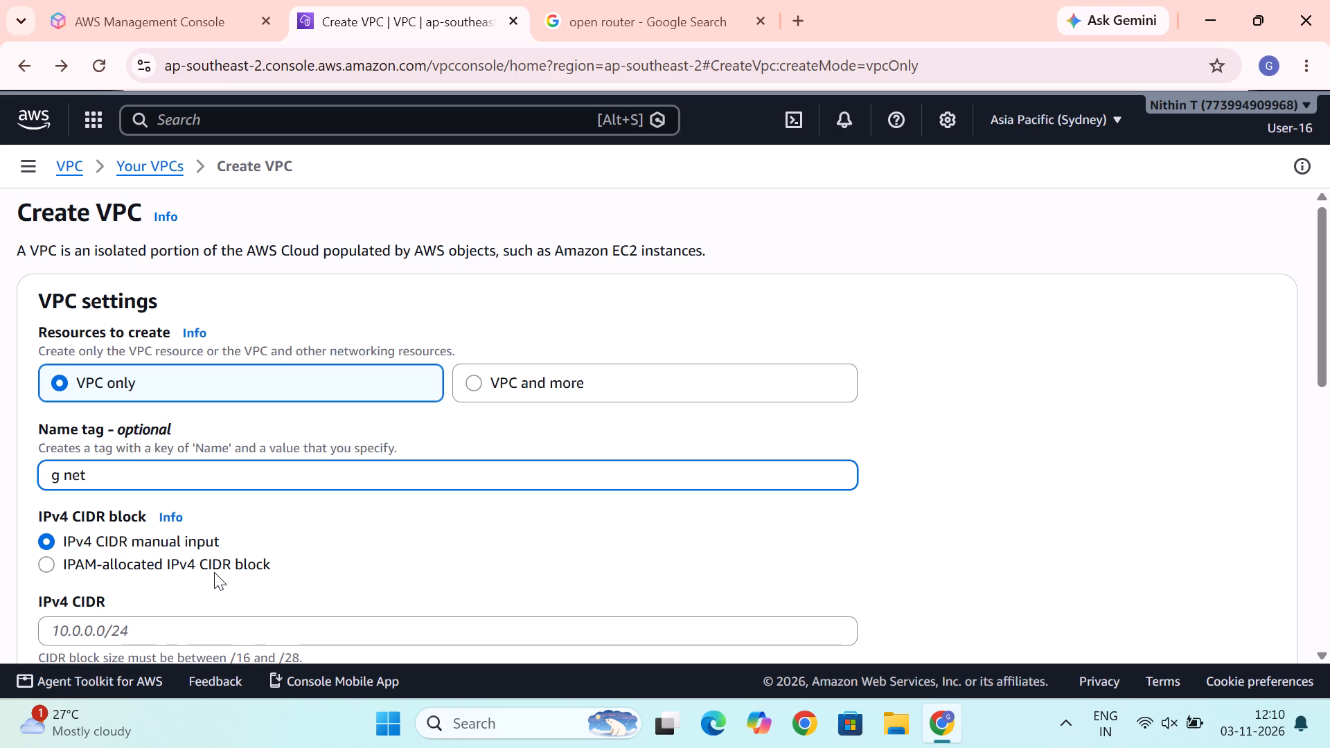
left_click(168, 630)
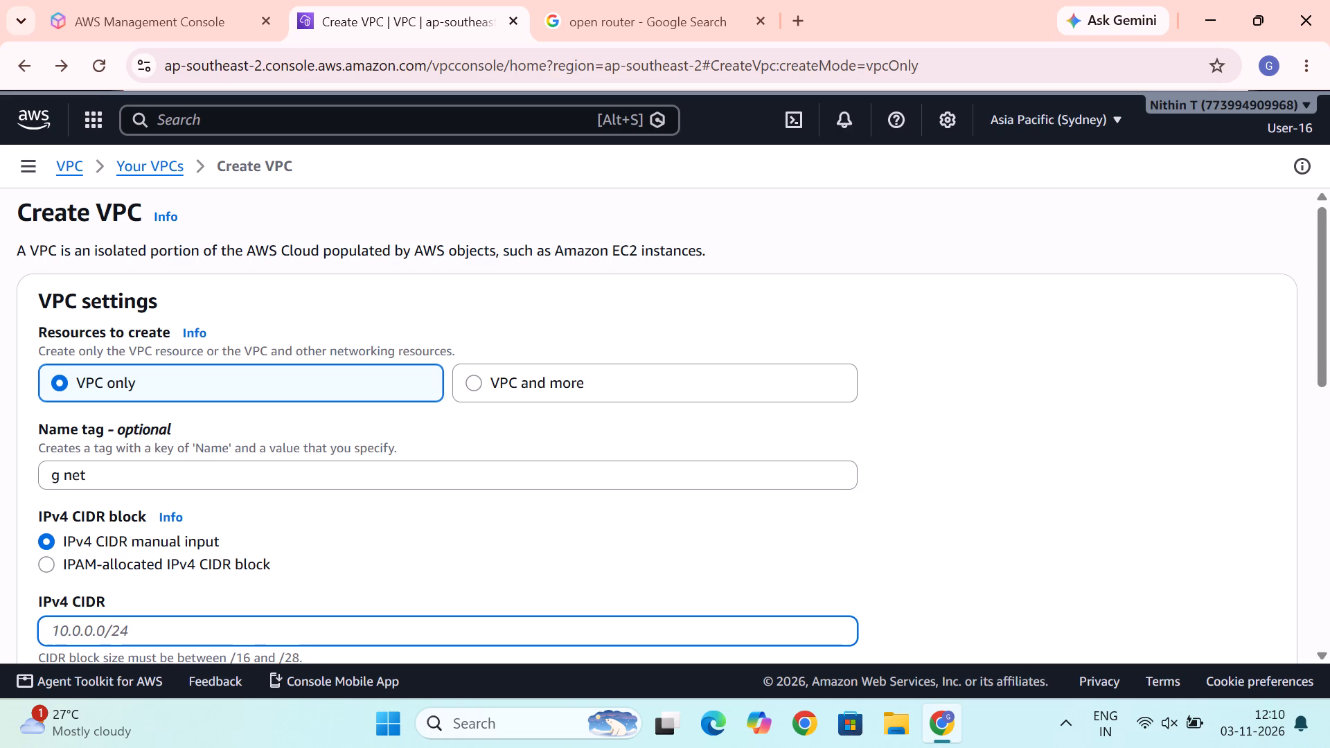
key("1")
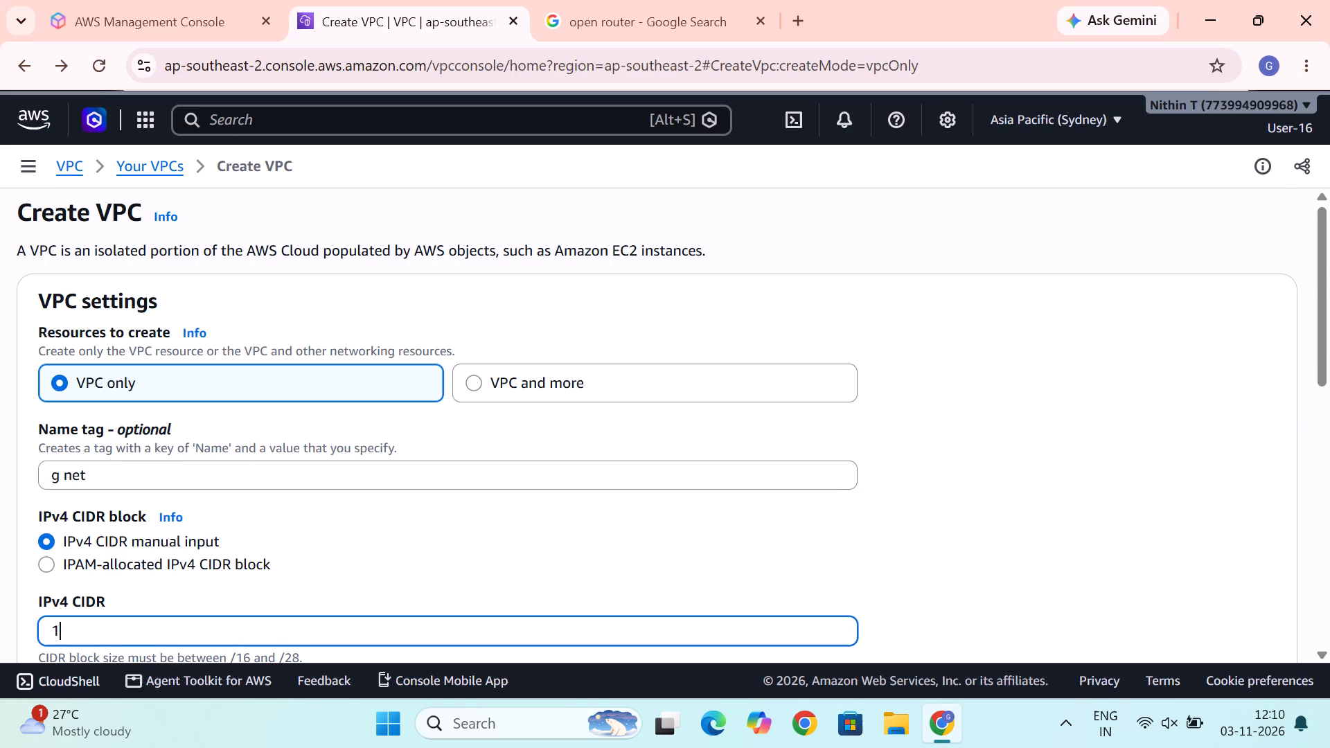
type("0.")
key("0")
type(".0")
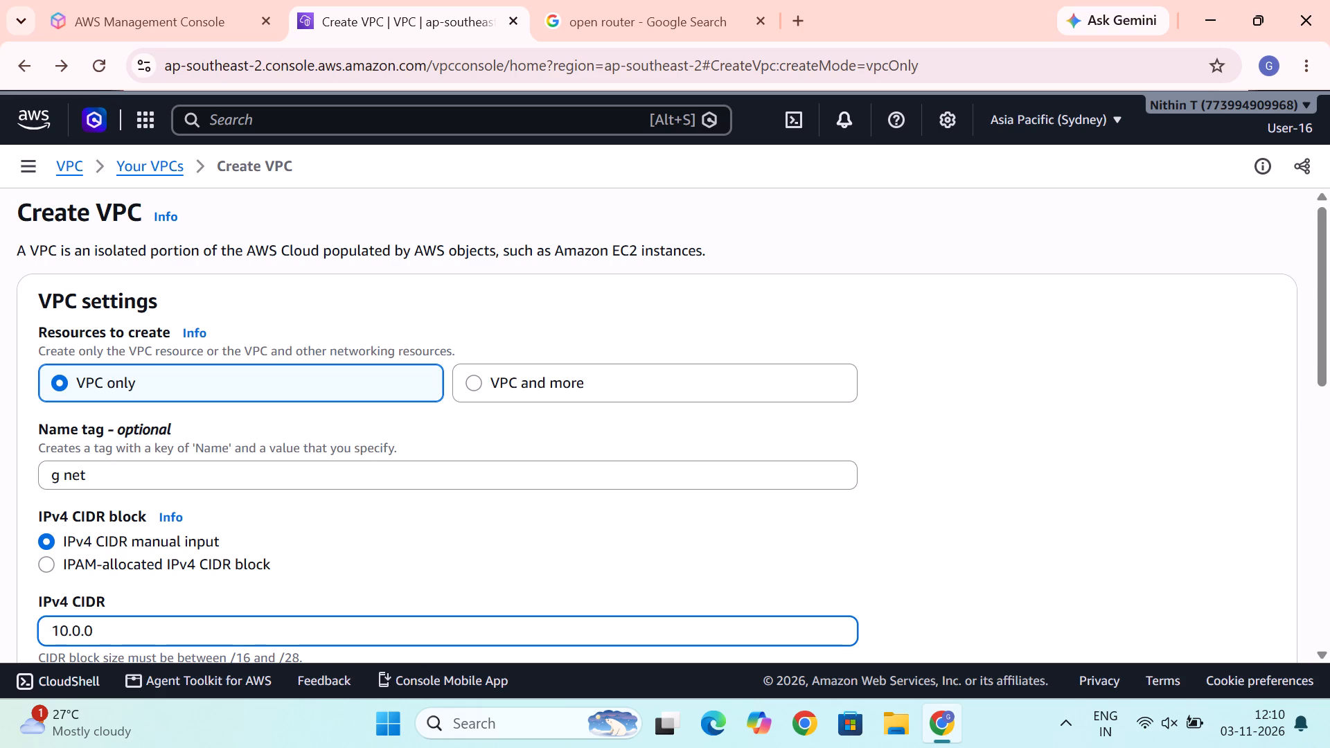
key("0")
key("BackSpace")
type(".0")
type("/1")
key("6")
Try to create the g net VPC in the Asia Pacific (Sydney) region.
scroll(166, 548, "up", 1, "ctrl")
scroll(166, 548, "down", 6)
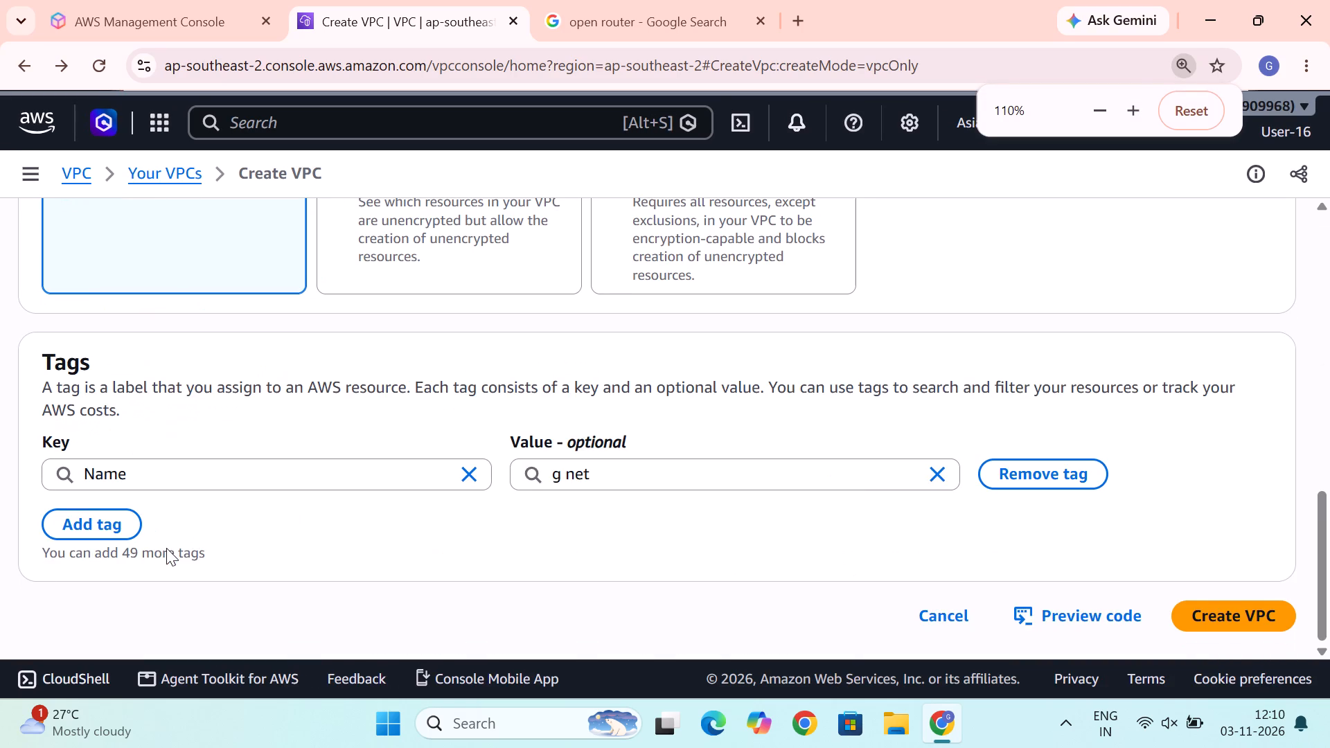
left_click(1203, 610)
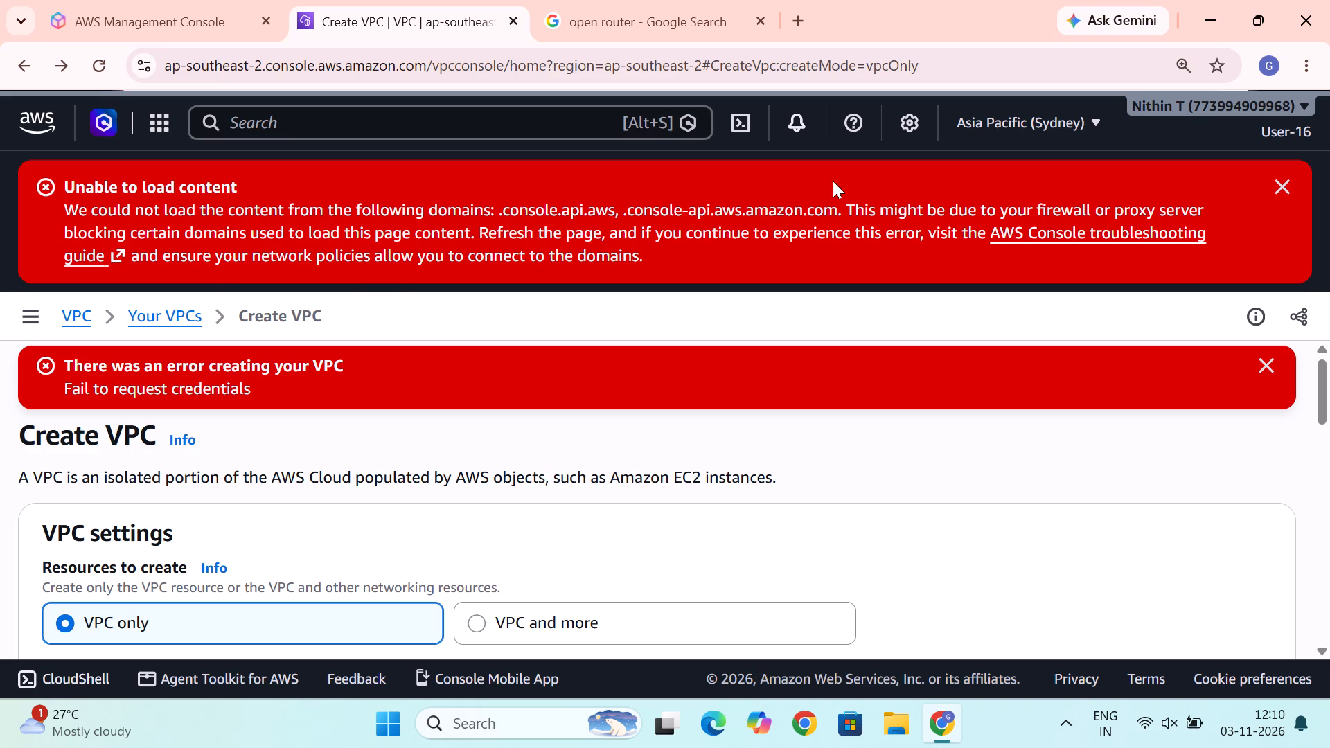
Dismiss the content-loading error banner and reload the Create VPC page to get a fresh form.
left_click(1289, 178)
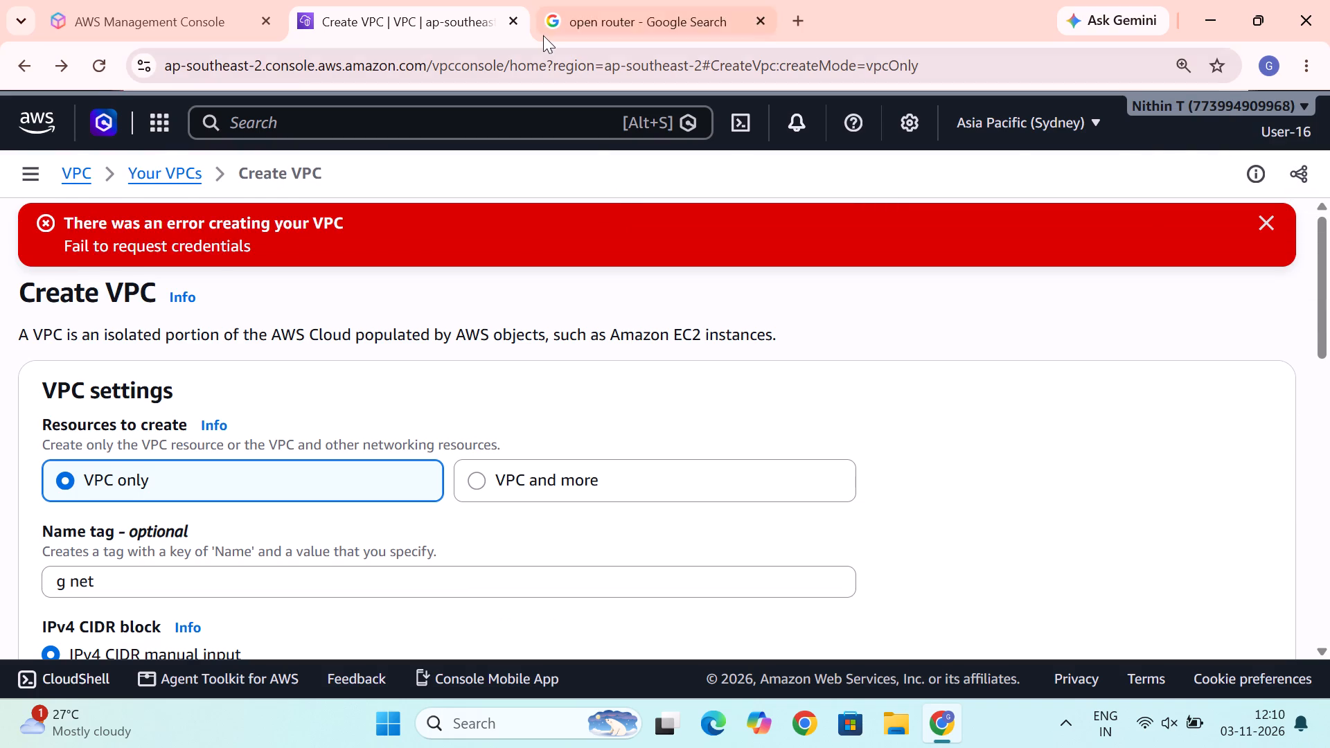
left_click(99, 67)
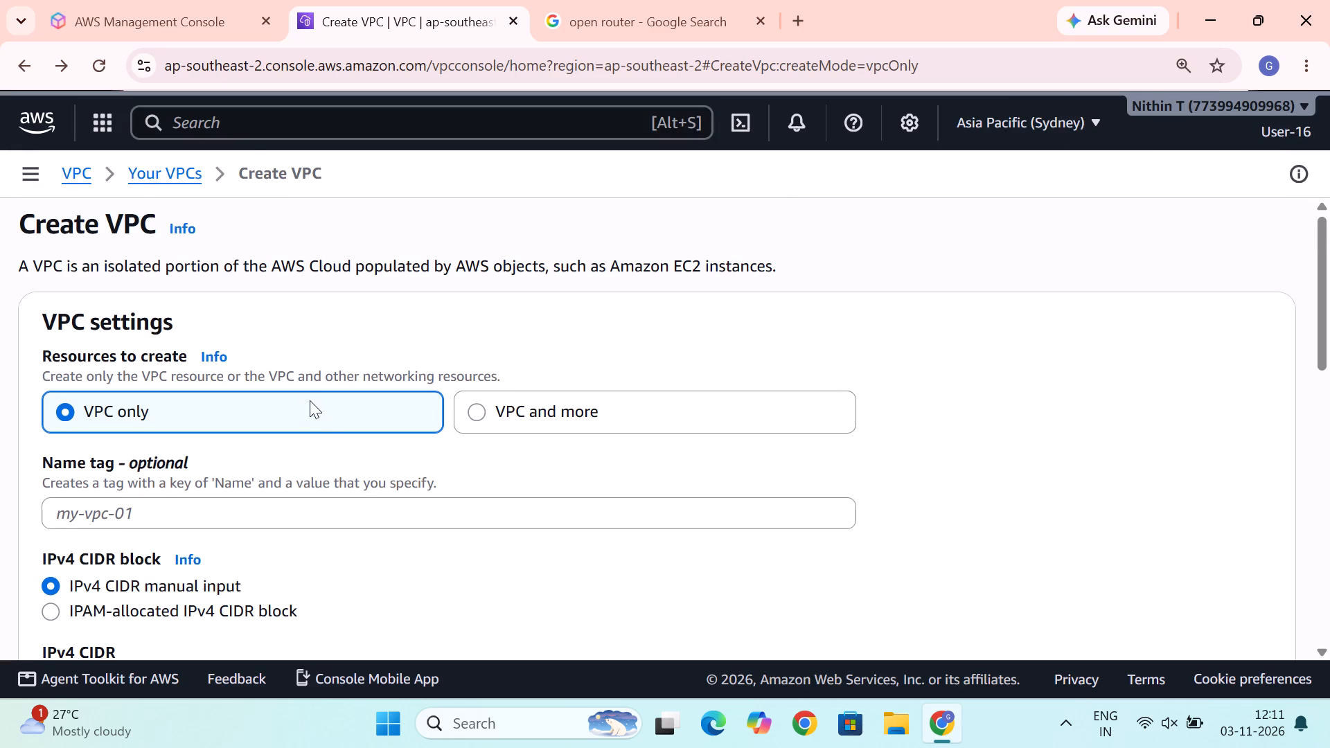
scroll(328, 430, "down", 2)
scroll(328, 430, "up", 1)
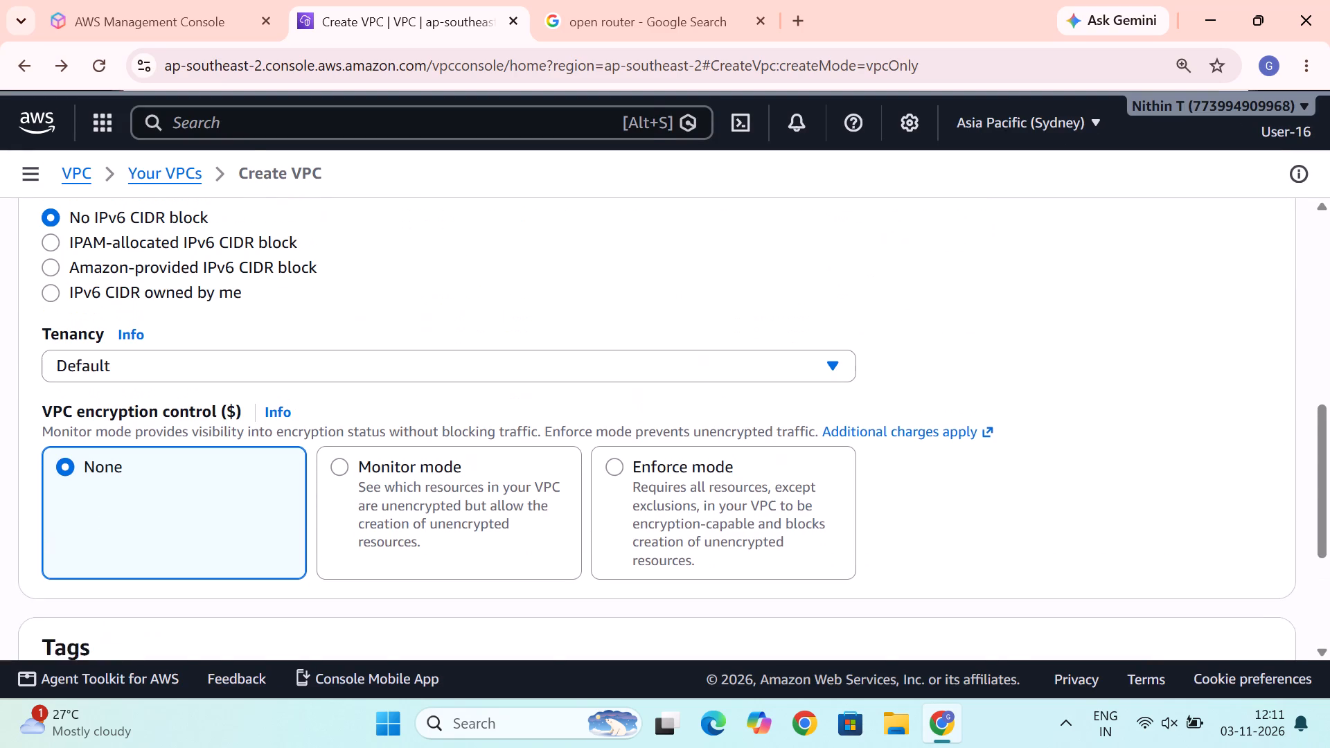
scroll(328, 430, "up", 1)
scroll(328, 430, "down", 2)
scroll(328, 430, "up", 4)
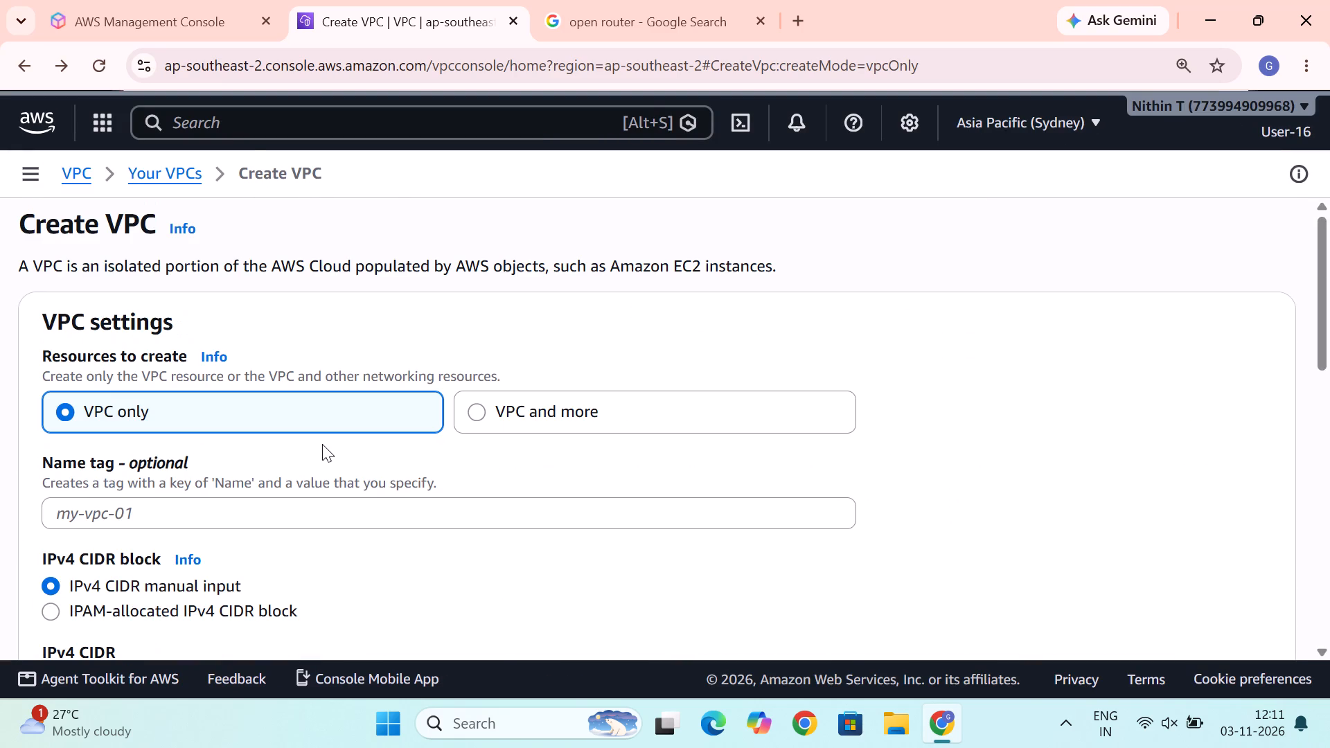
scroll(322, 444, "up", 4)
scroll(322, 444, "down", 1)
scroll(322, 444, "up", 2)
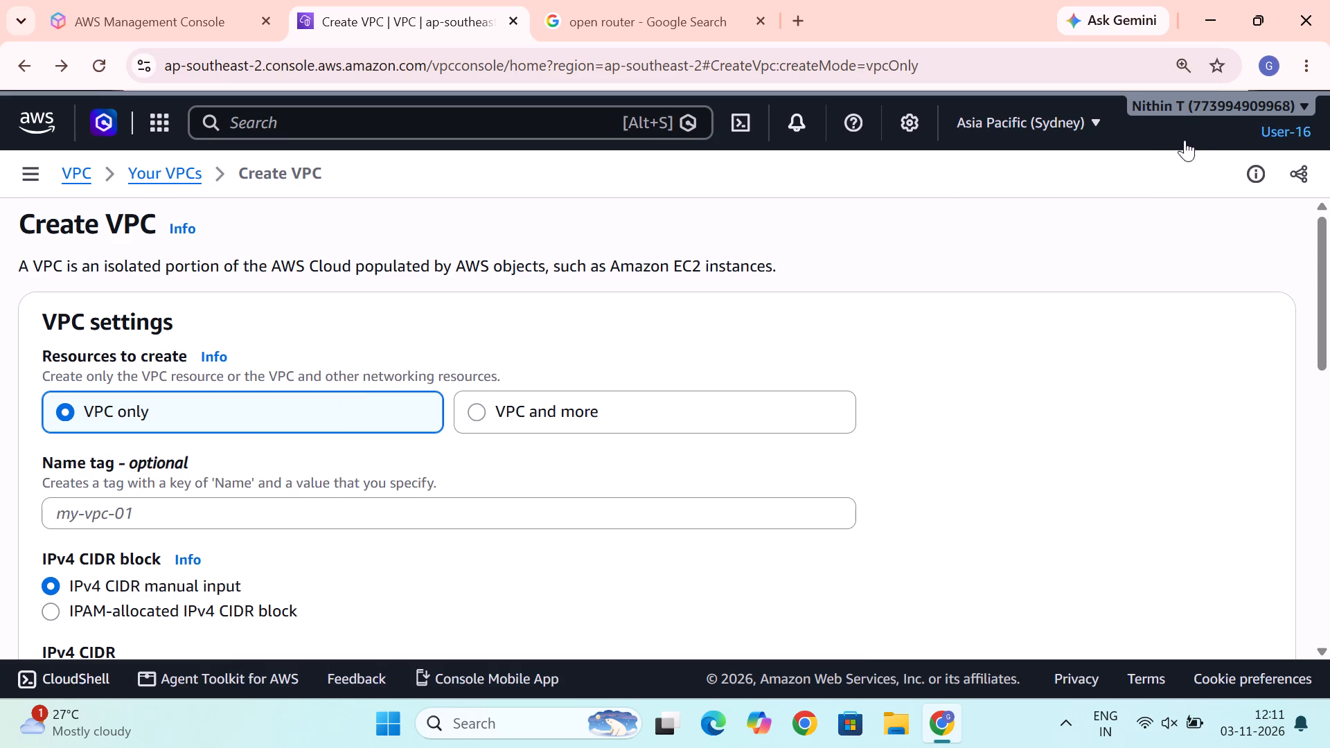
Switch the console region for the Create VPC page to Europe (Ireland), eu-west-1.
left_click(1110, 119)
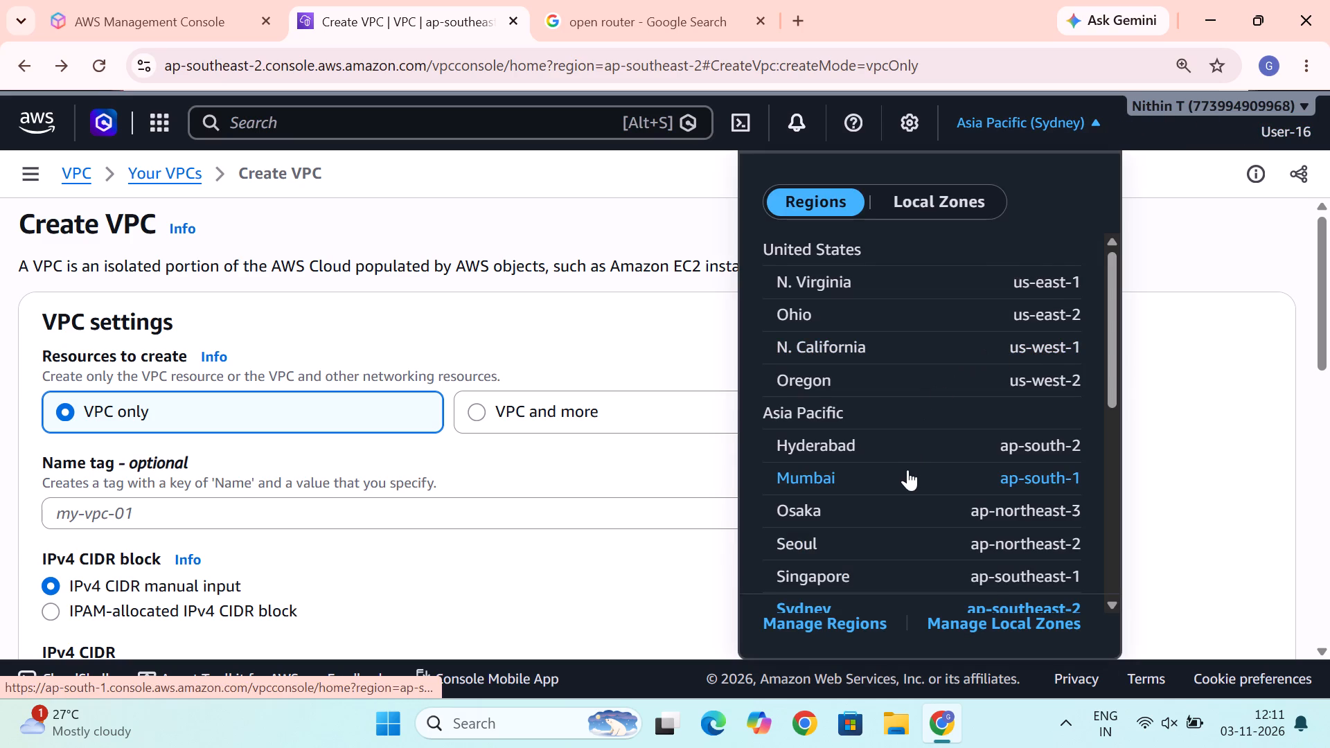
scroll(907, 470, "down", 3)
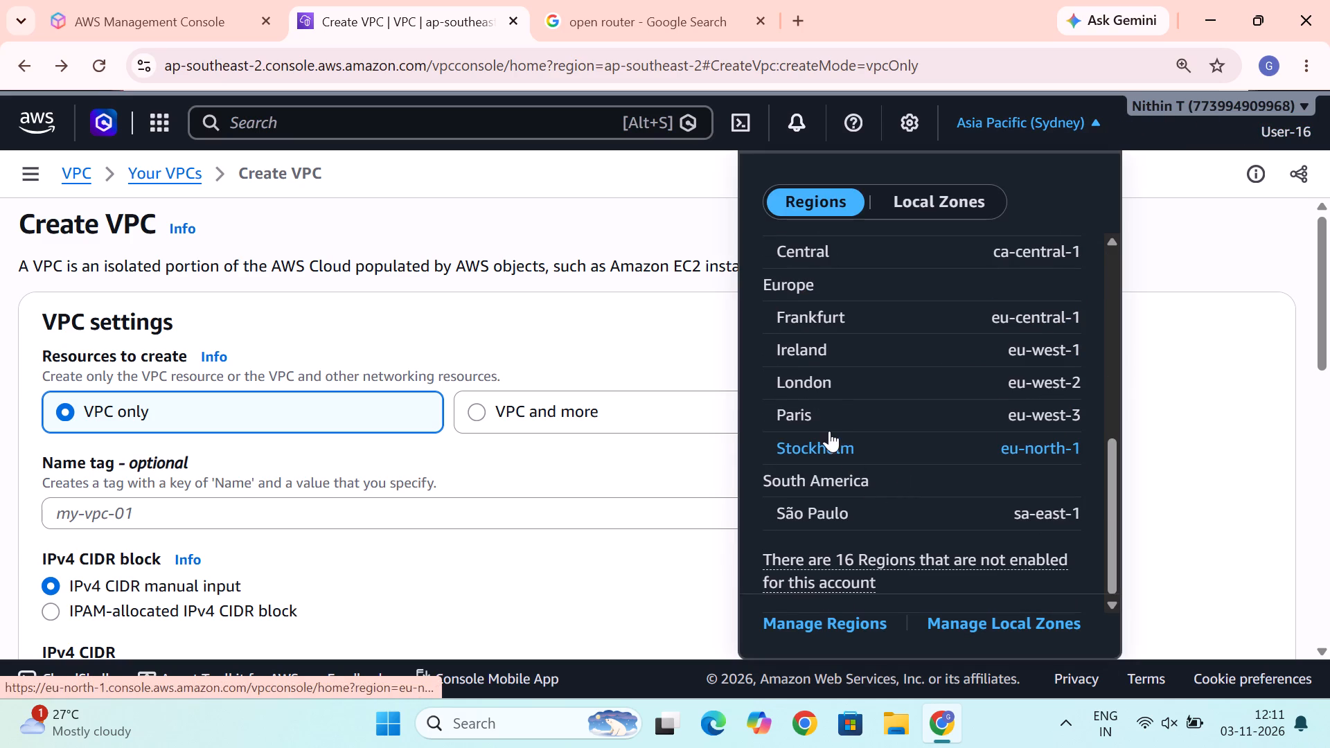
scroll(797, 328, "up", 1)
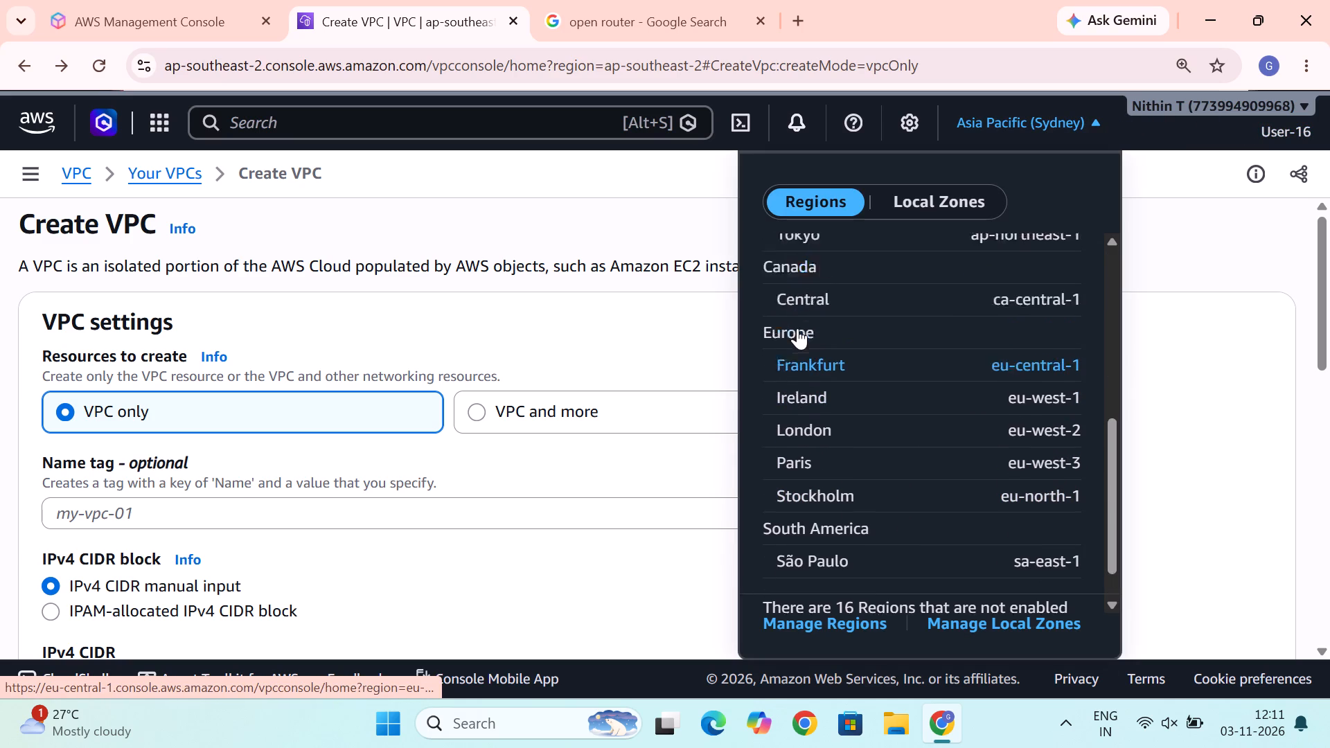
scroll(797, 328, "up", 1)
scroll(791, 428, "down", 1)
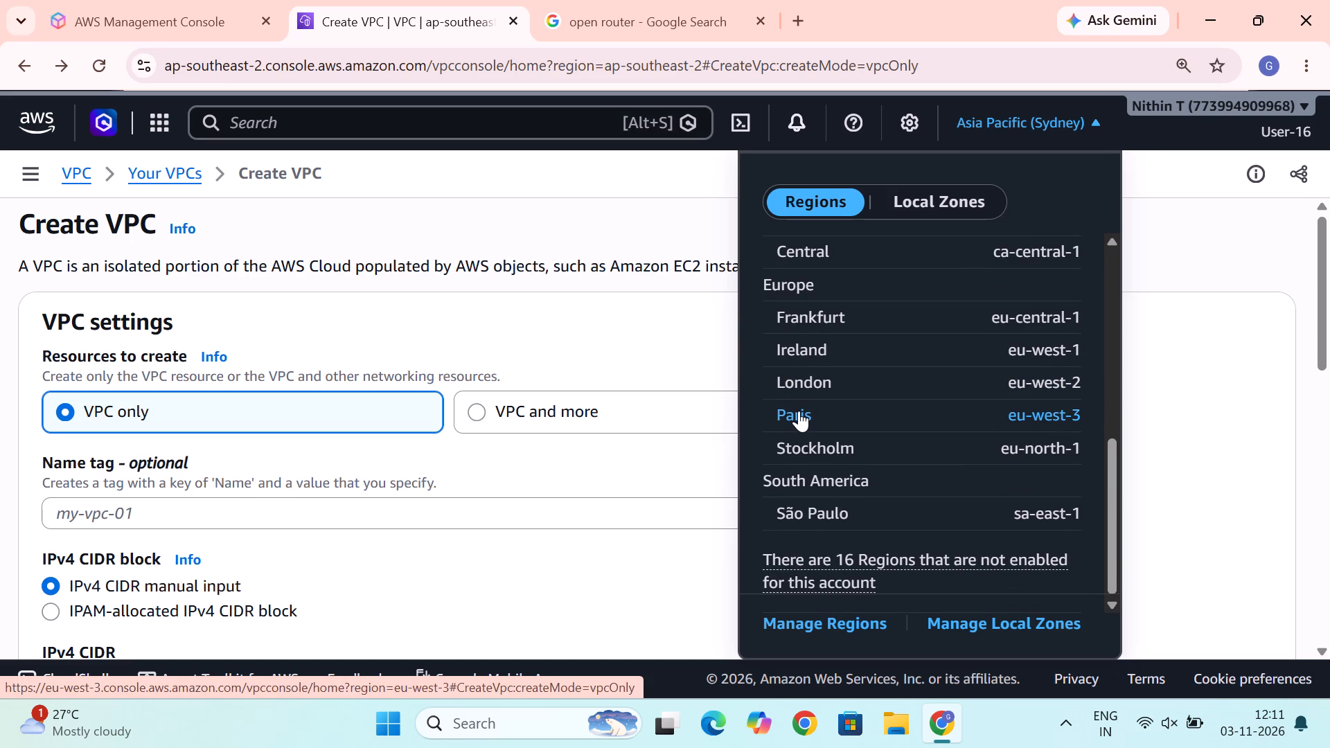
scroll(799, 411, "up", 1)
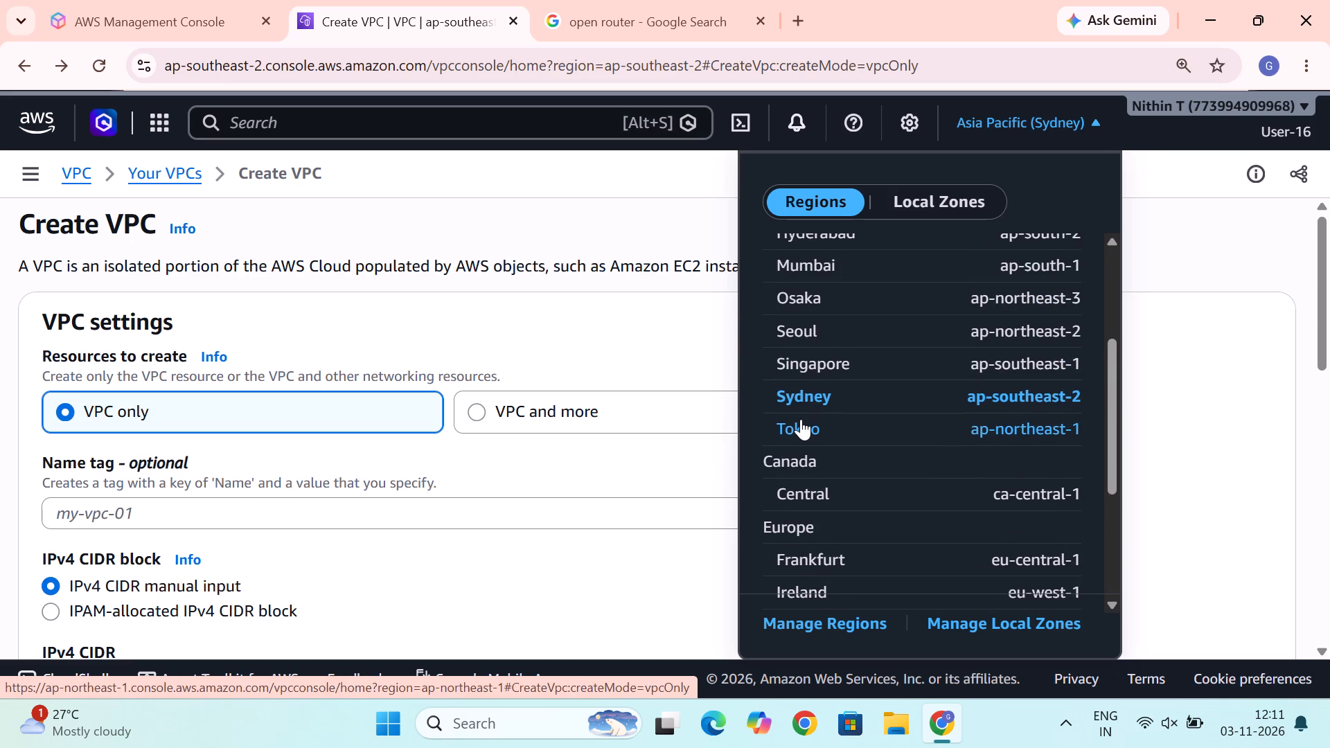
right_click(801, 419)
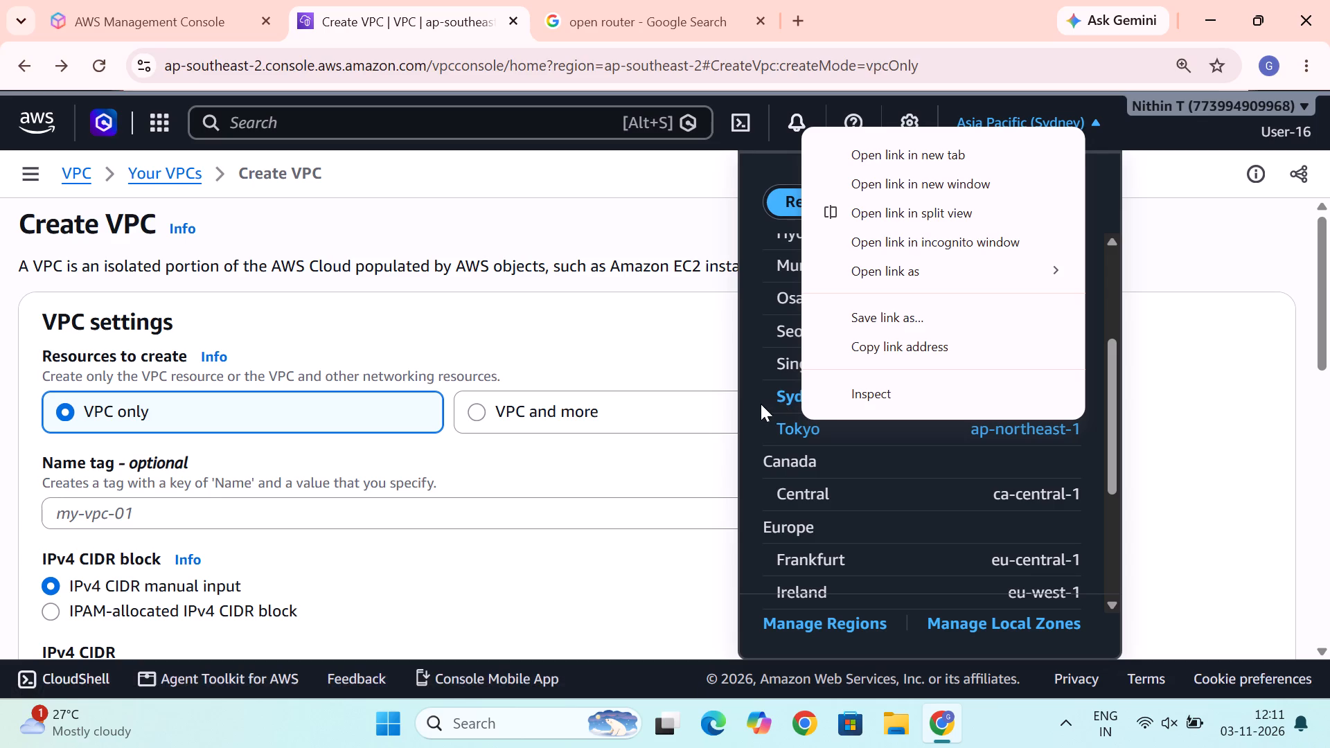
left_click(761, 404)
scroll(779, 449, "up", 1)
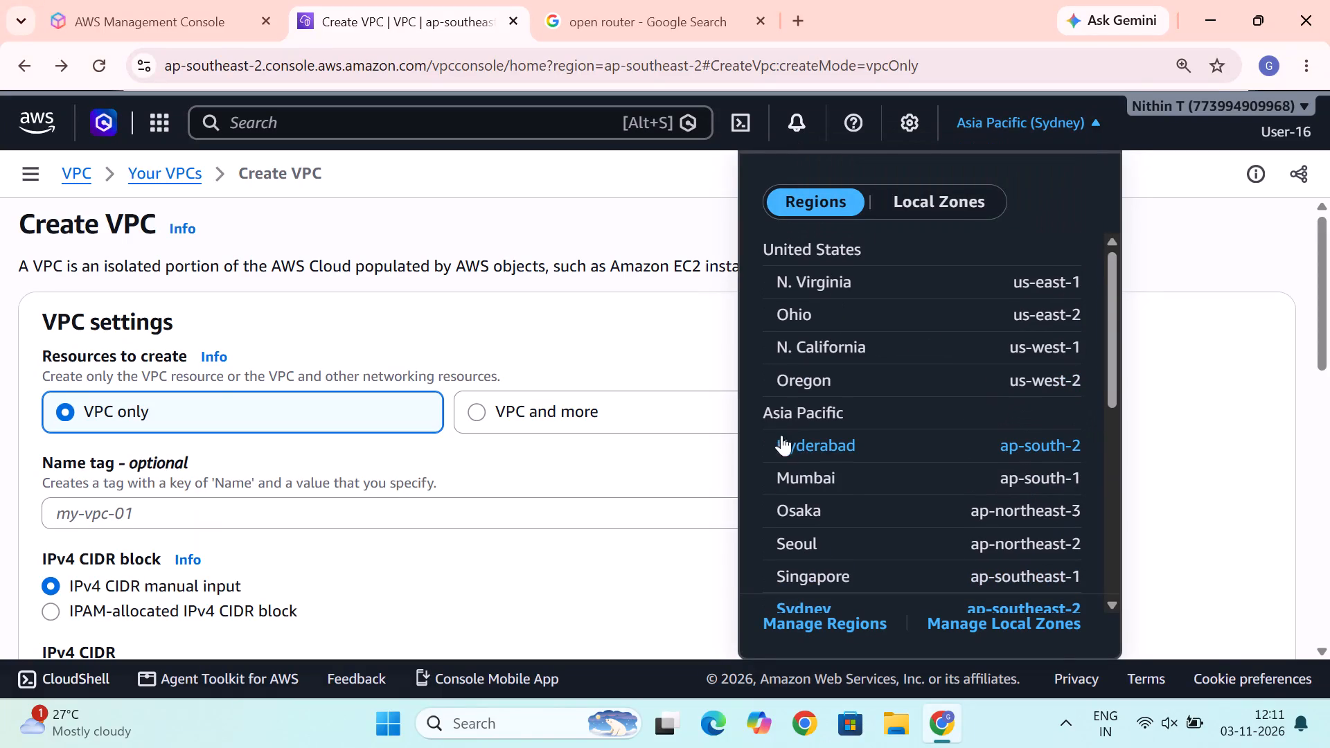
scroll(822, 420, "down", 1)
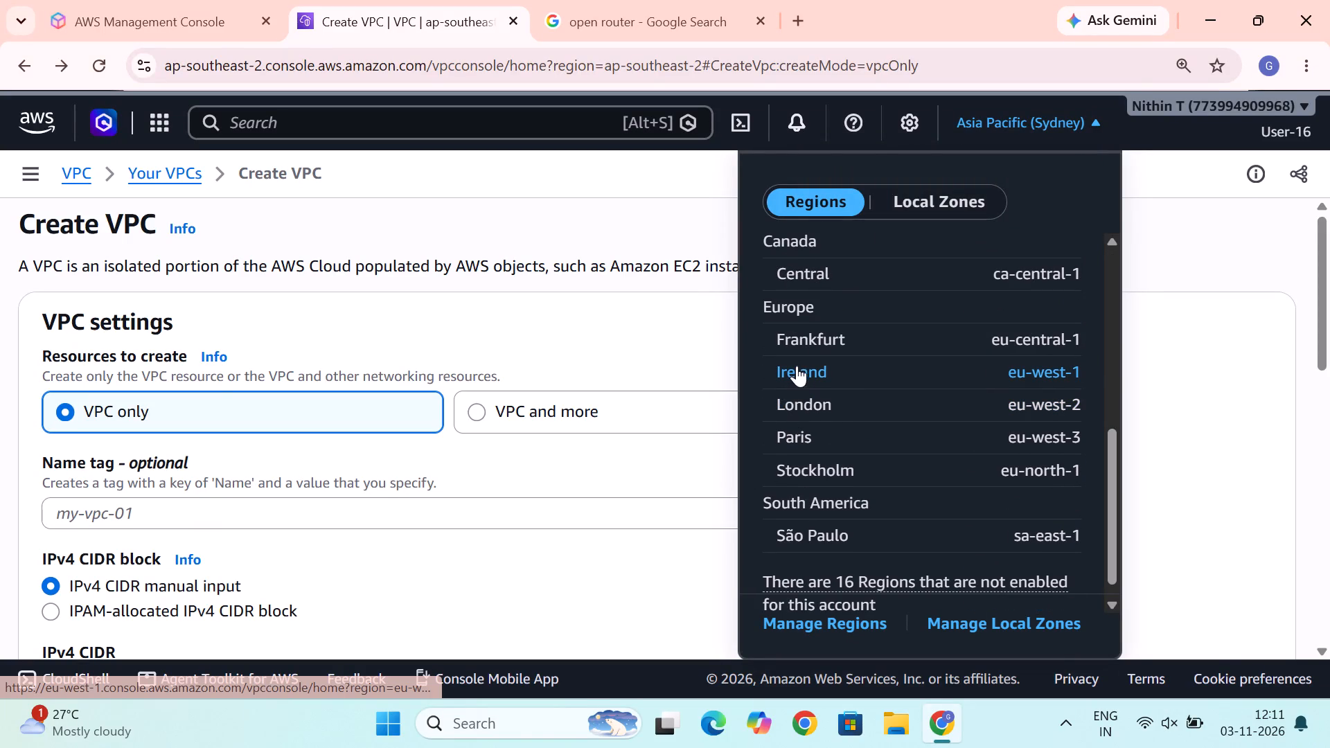
left_click(797, 374)
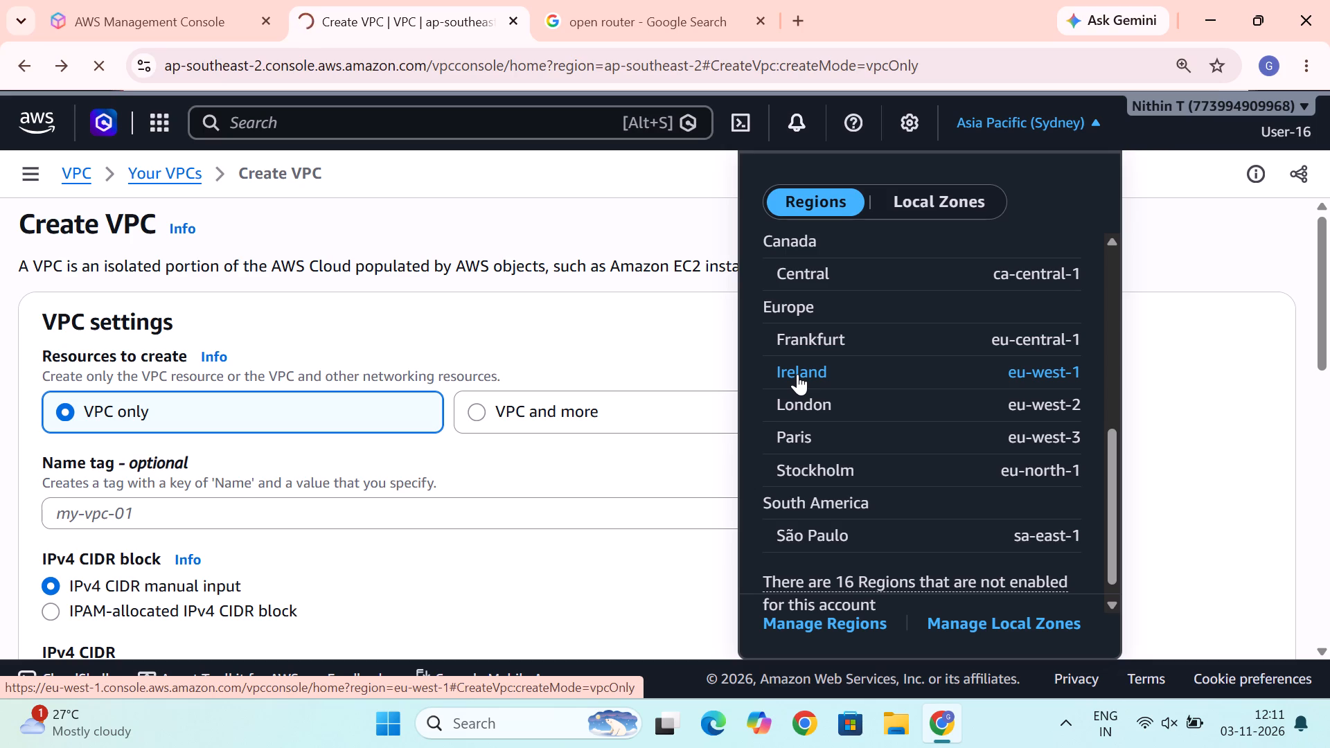
left_click(797, 374)
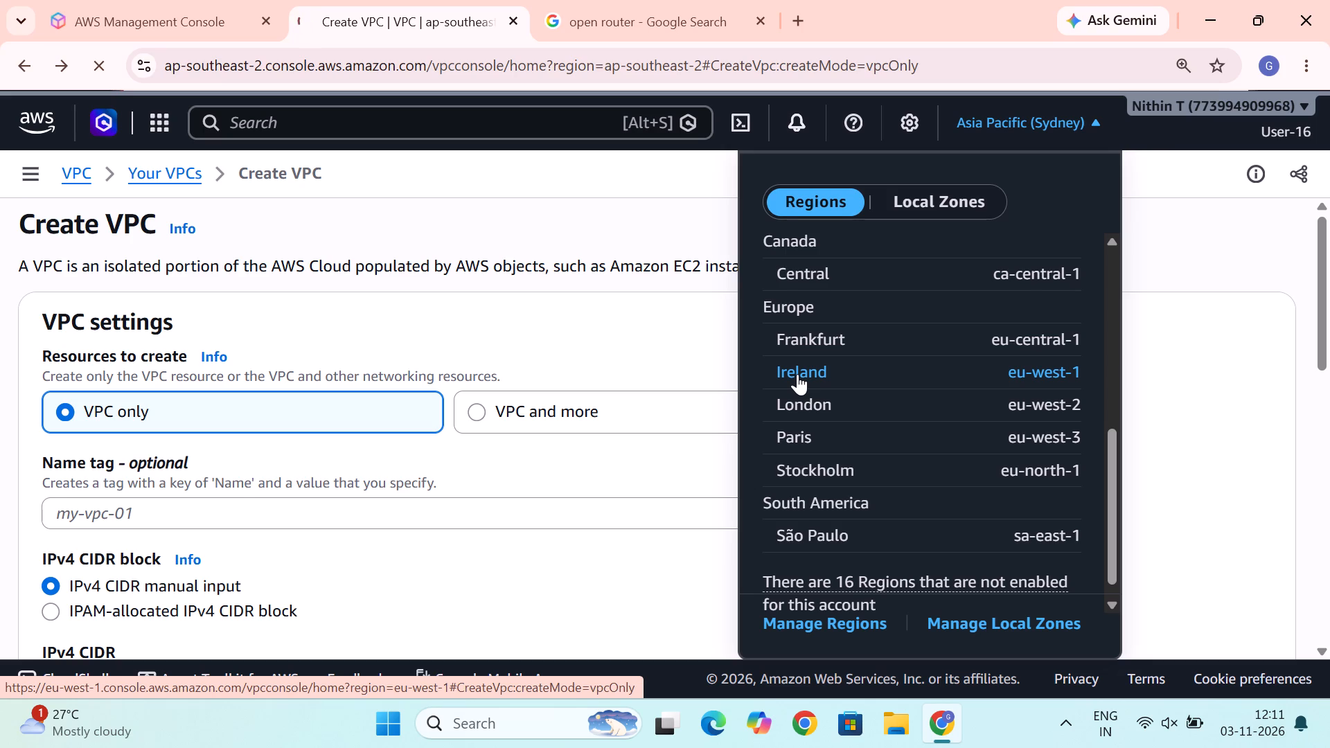
double_click(797, 374)
left_click(797, 374)
scroll(510, 400, "down", 2)
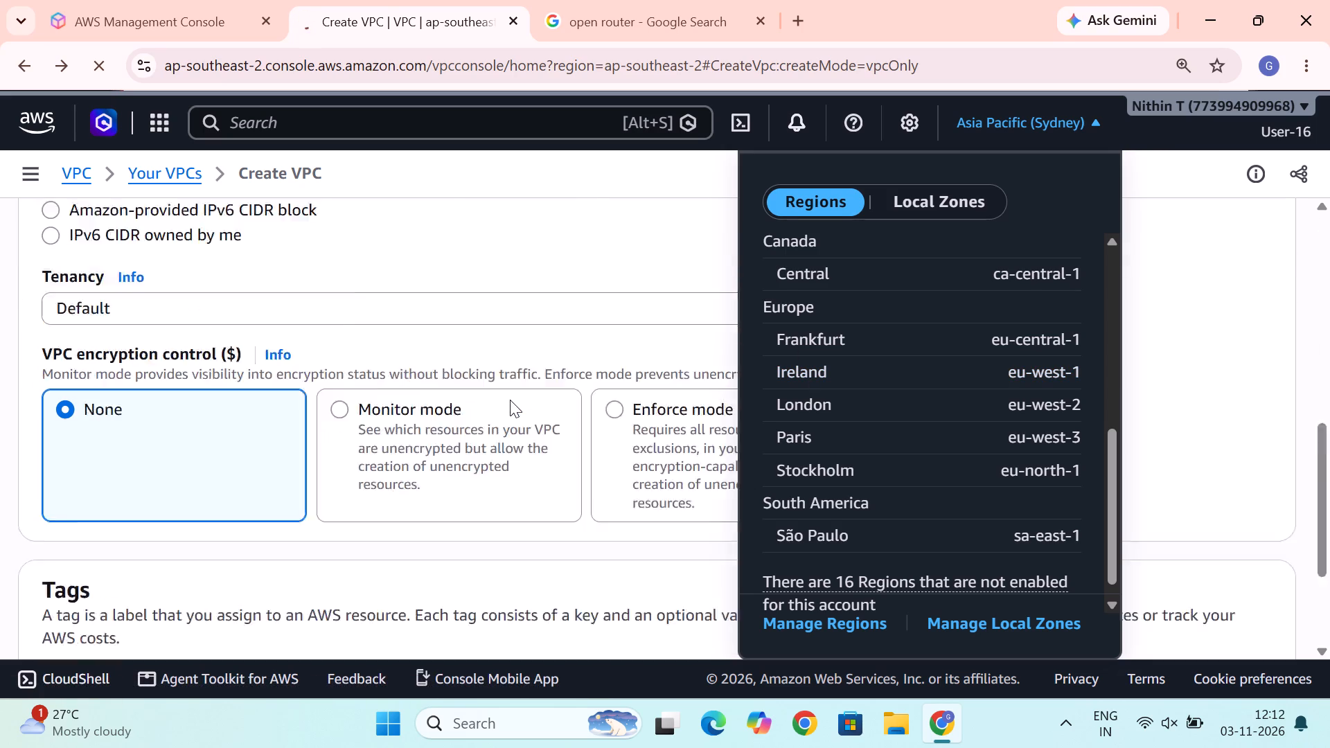
scroll(510, 400, "down", 3)
scroll(512, 400, "up", 8)
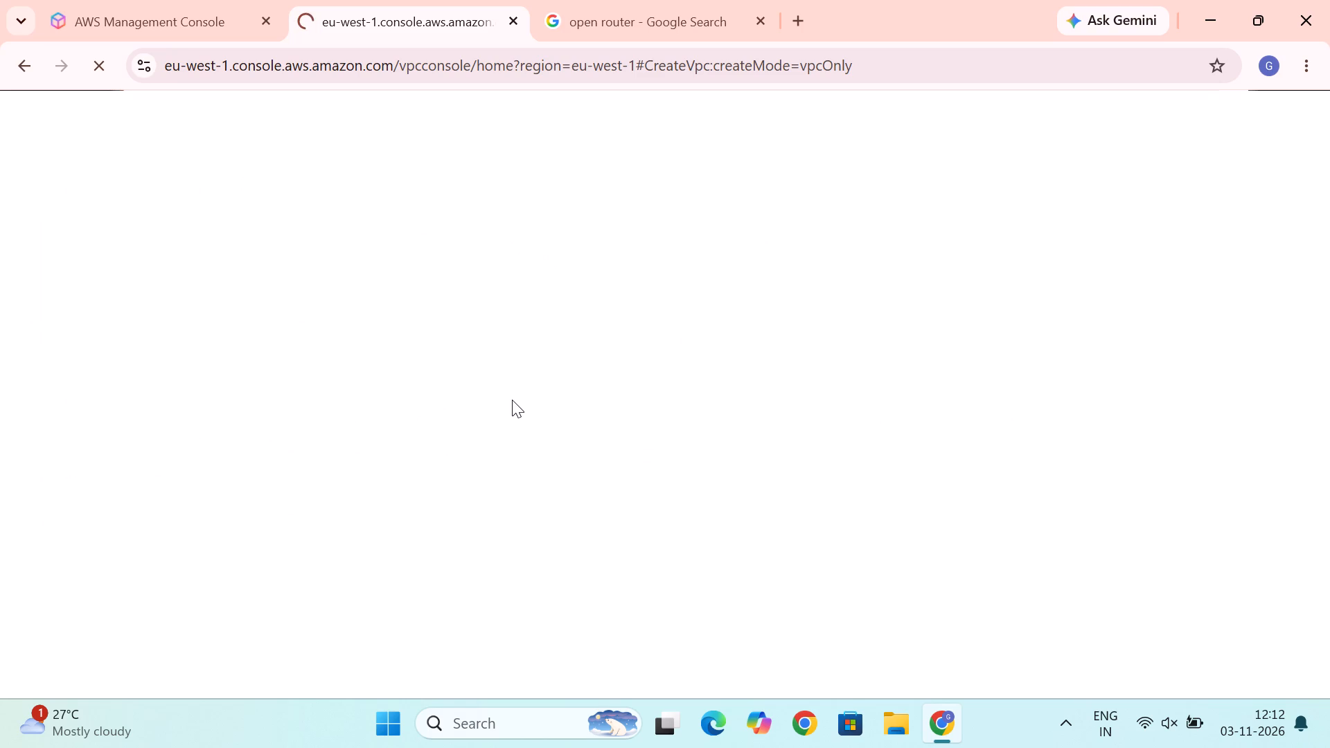
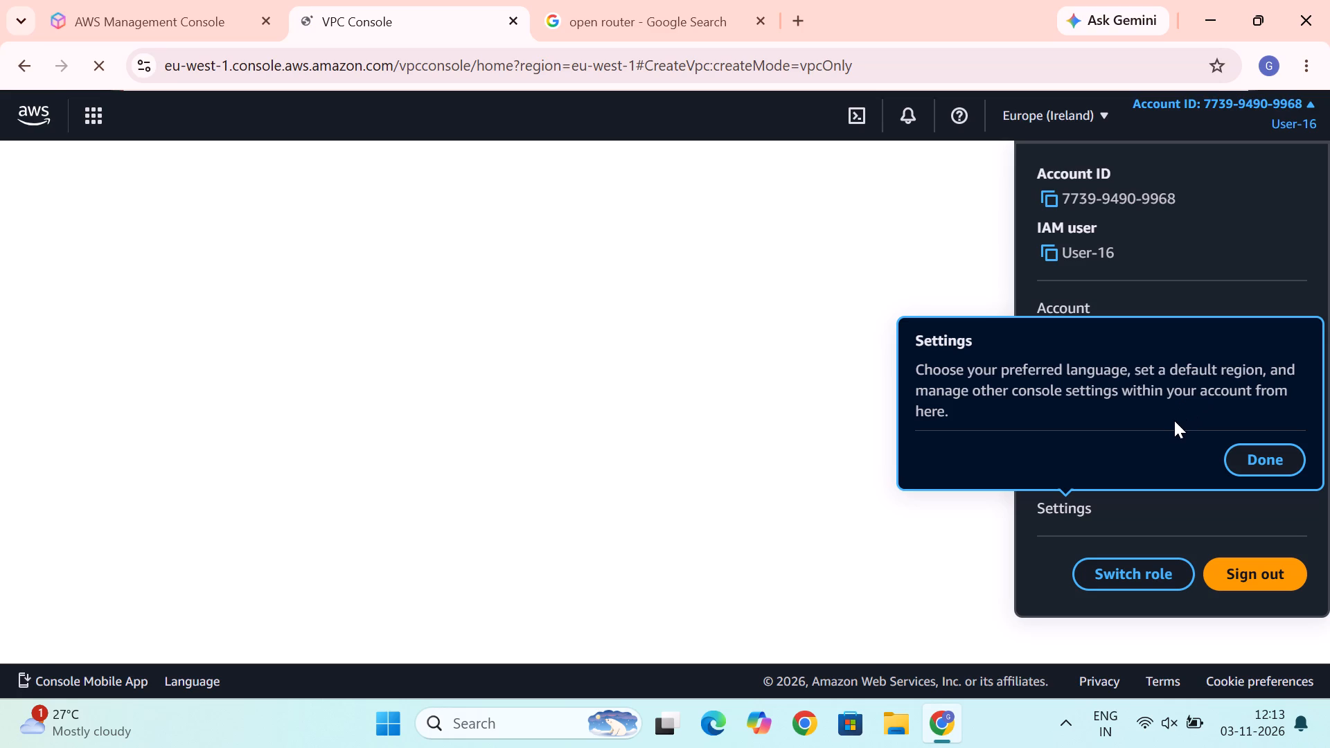
Dismiss the Settings introduction tip shown over the account menu.
left_click(1260, 449)
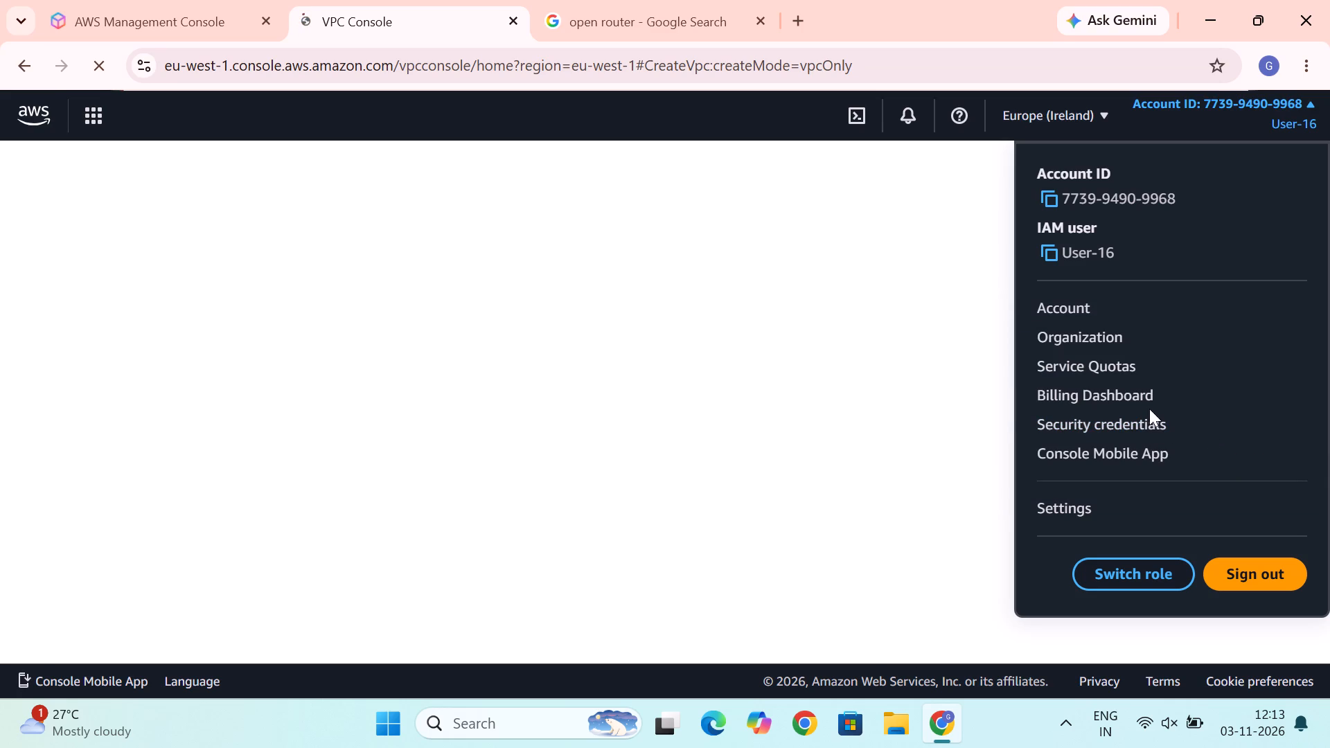
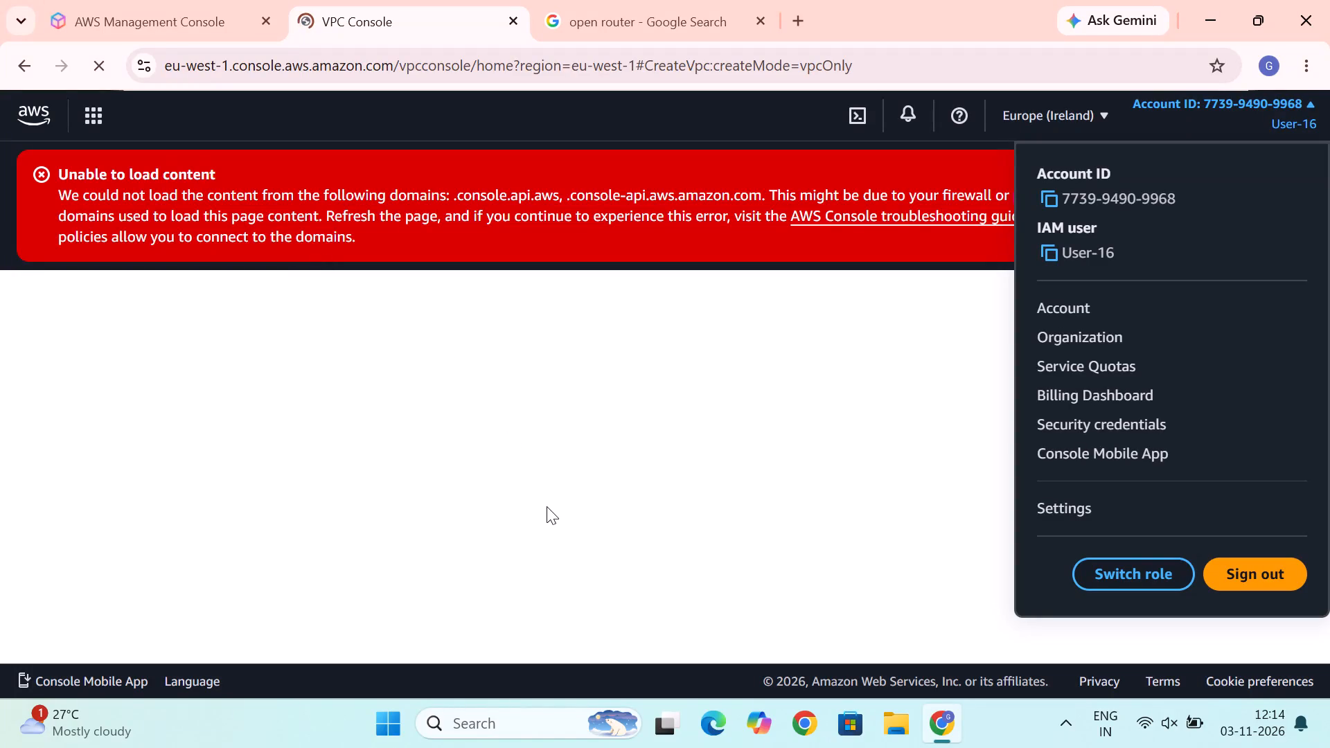
Close the account menu and dismiss the "Unable to load content" error banner.
left_click(663, 493)
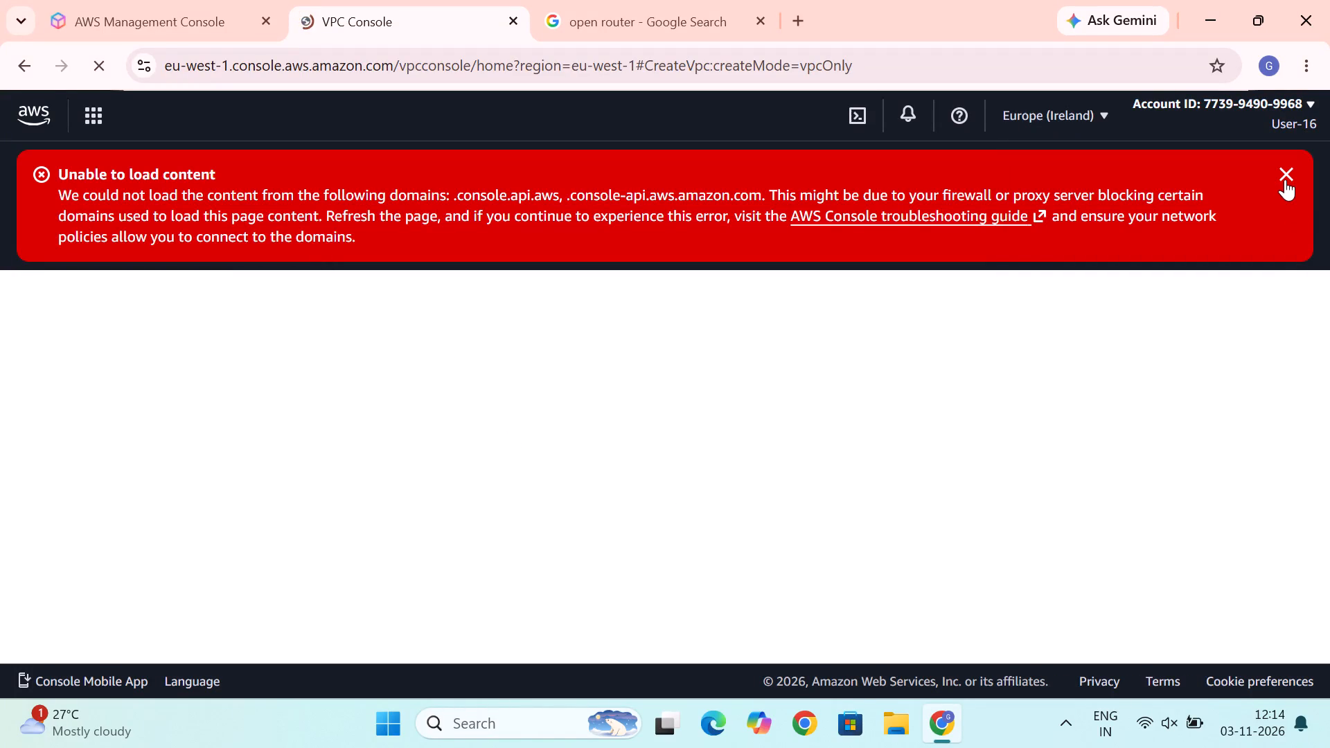
left_click(1285, 179)
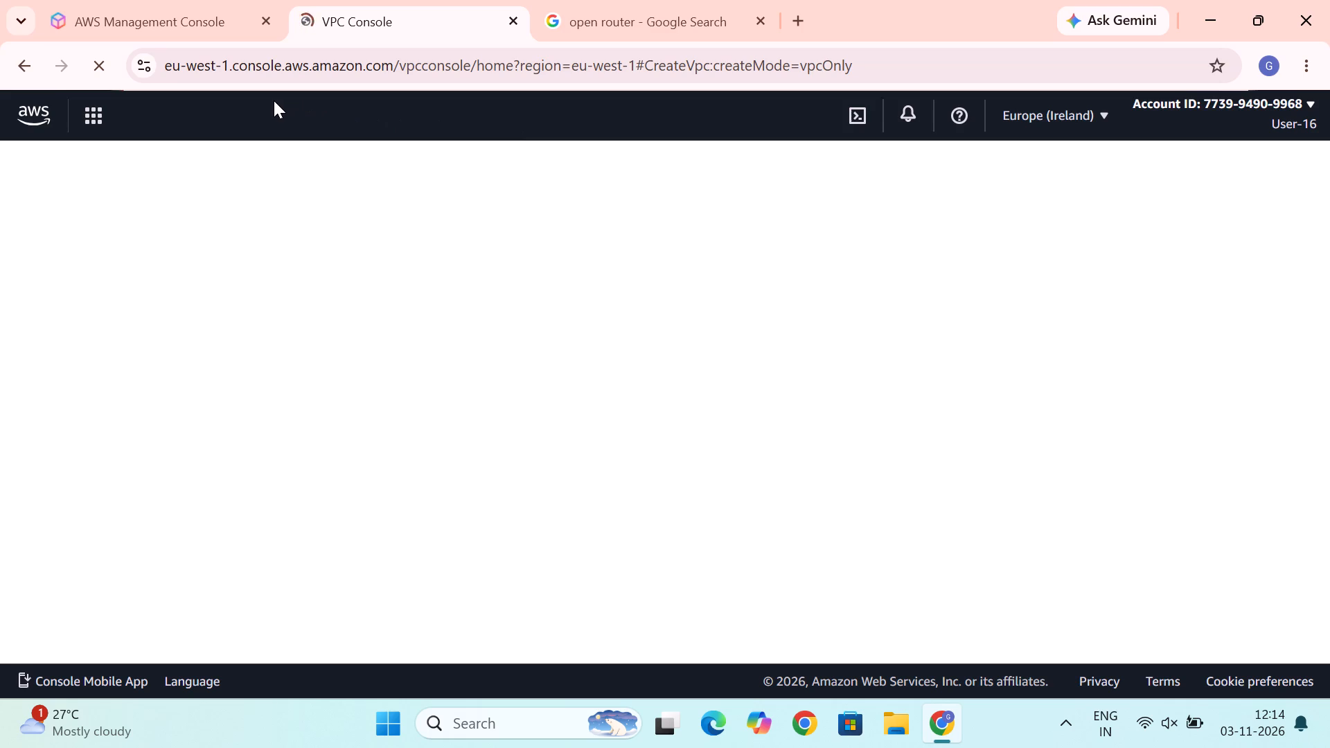
Go back to the ap-southeast-2 Create VPC page and close that browser tab.
left_click(24, 66)
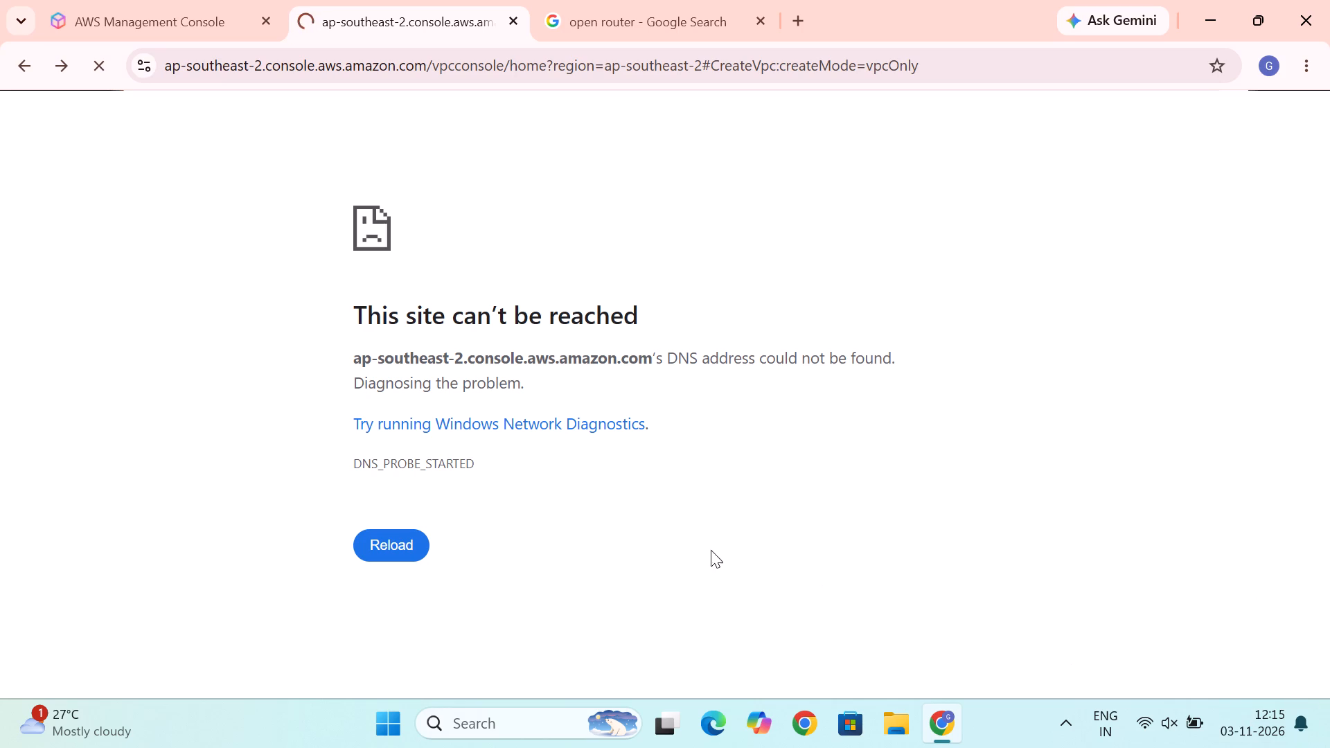
left_click(507, 24)
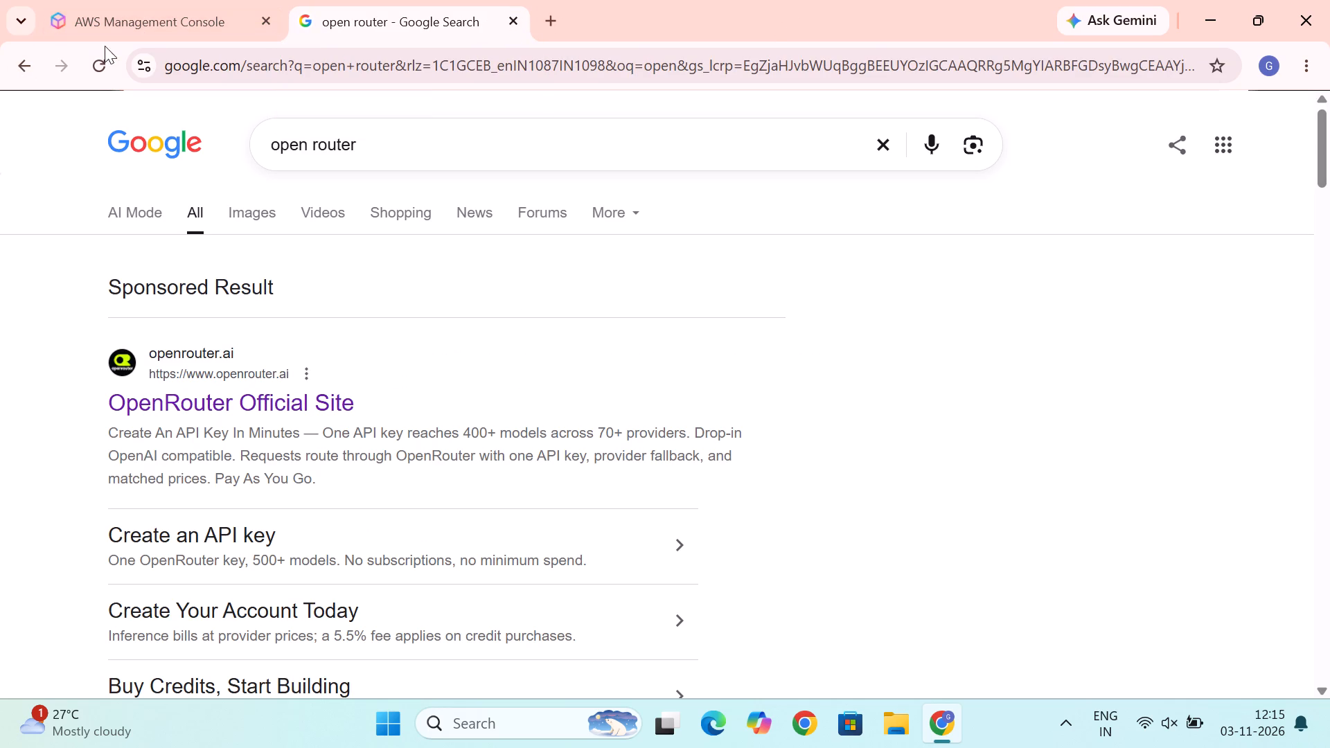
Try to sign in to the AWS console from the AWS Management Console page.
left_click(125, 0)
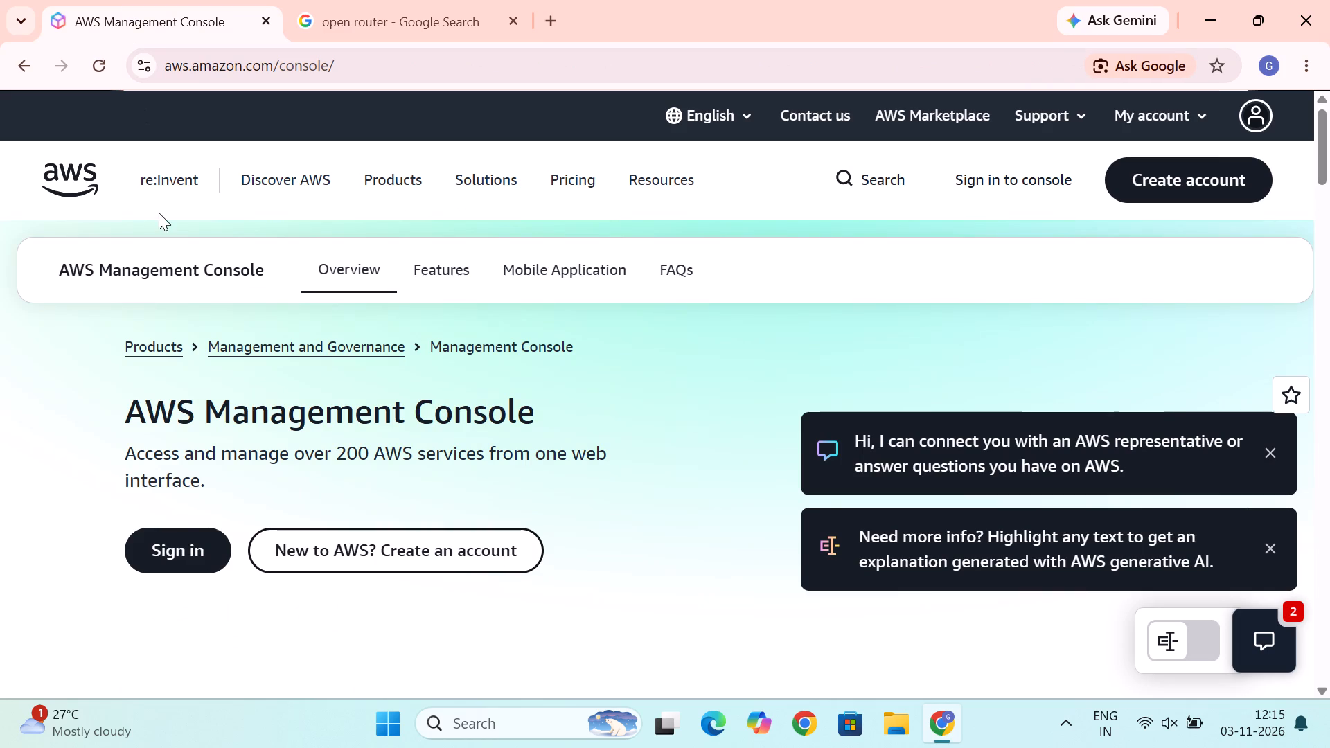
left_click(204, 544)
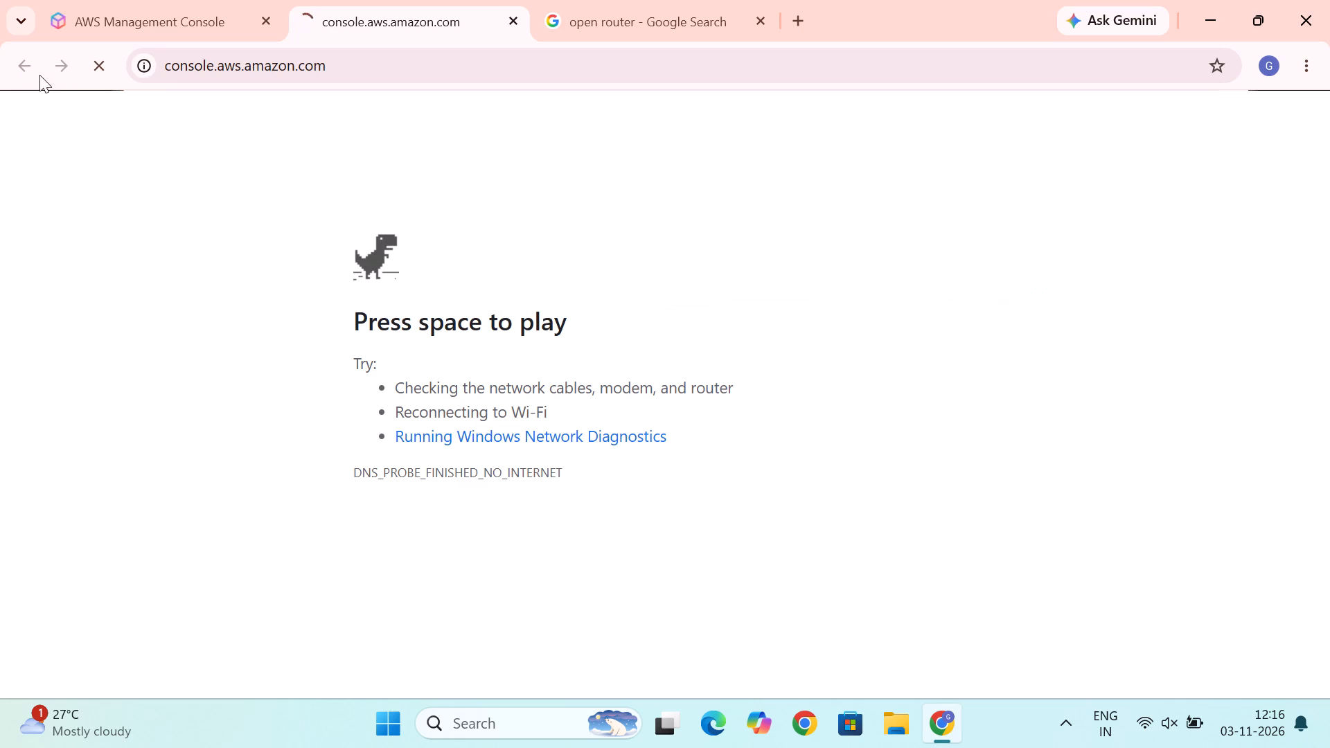
Close the console.aws.amazon.com tab and the AWS Management Console tab, keeping the open router search tab.
left_click(24, 63)
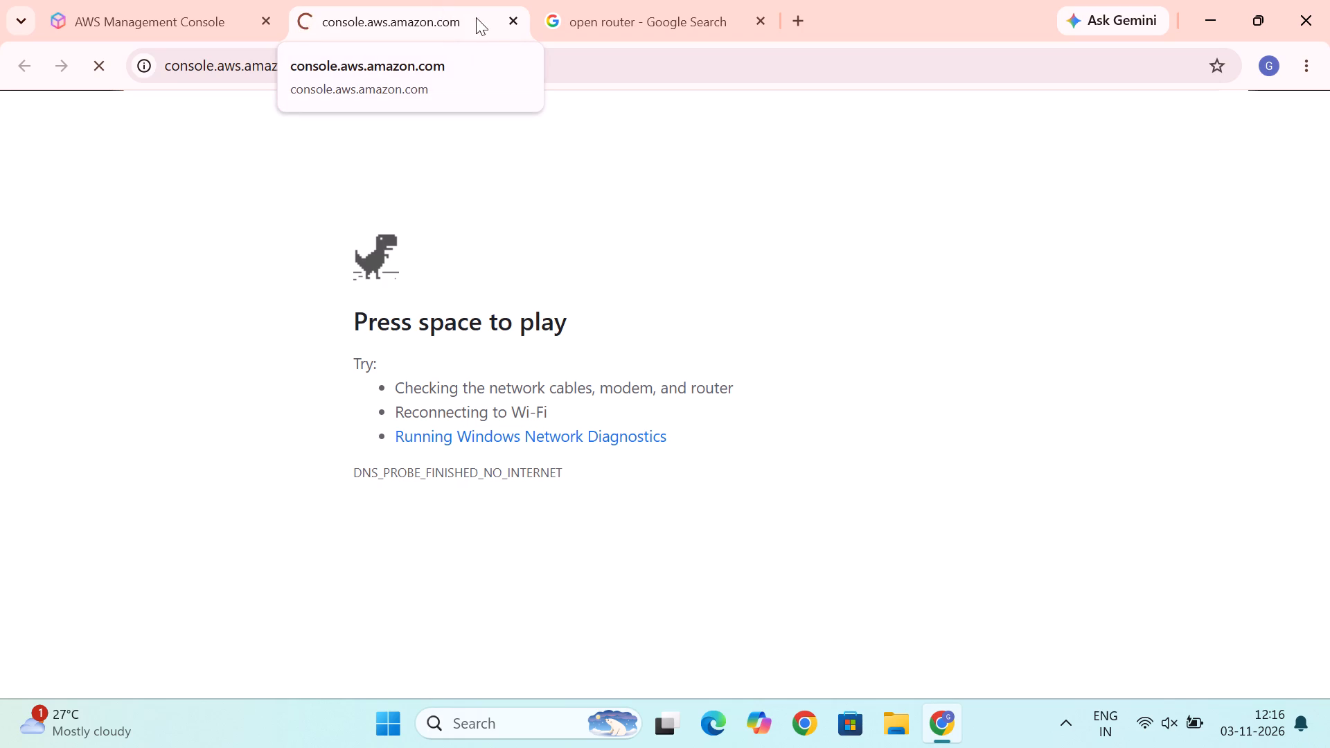
left_click(512, 21)
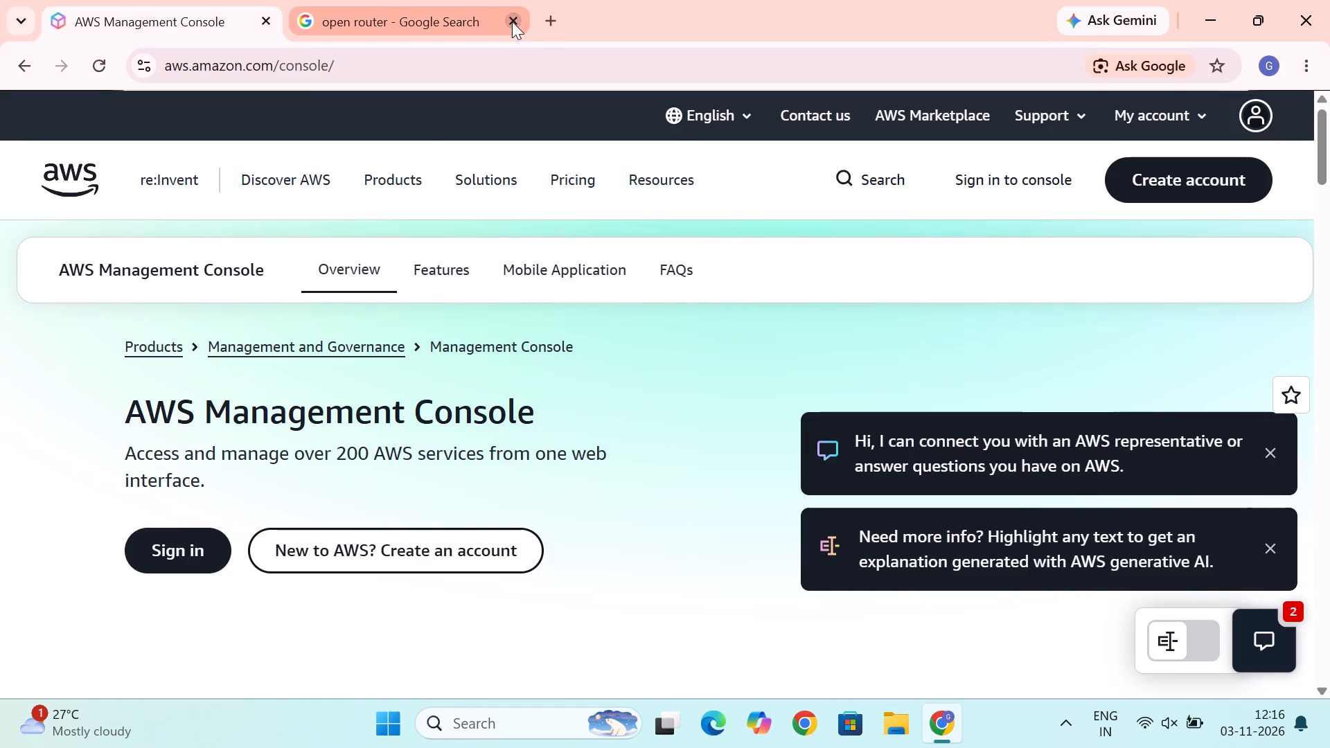
left_click(269, 19)
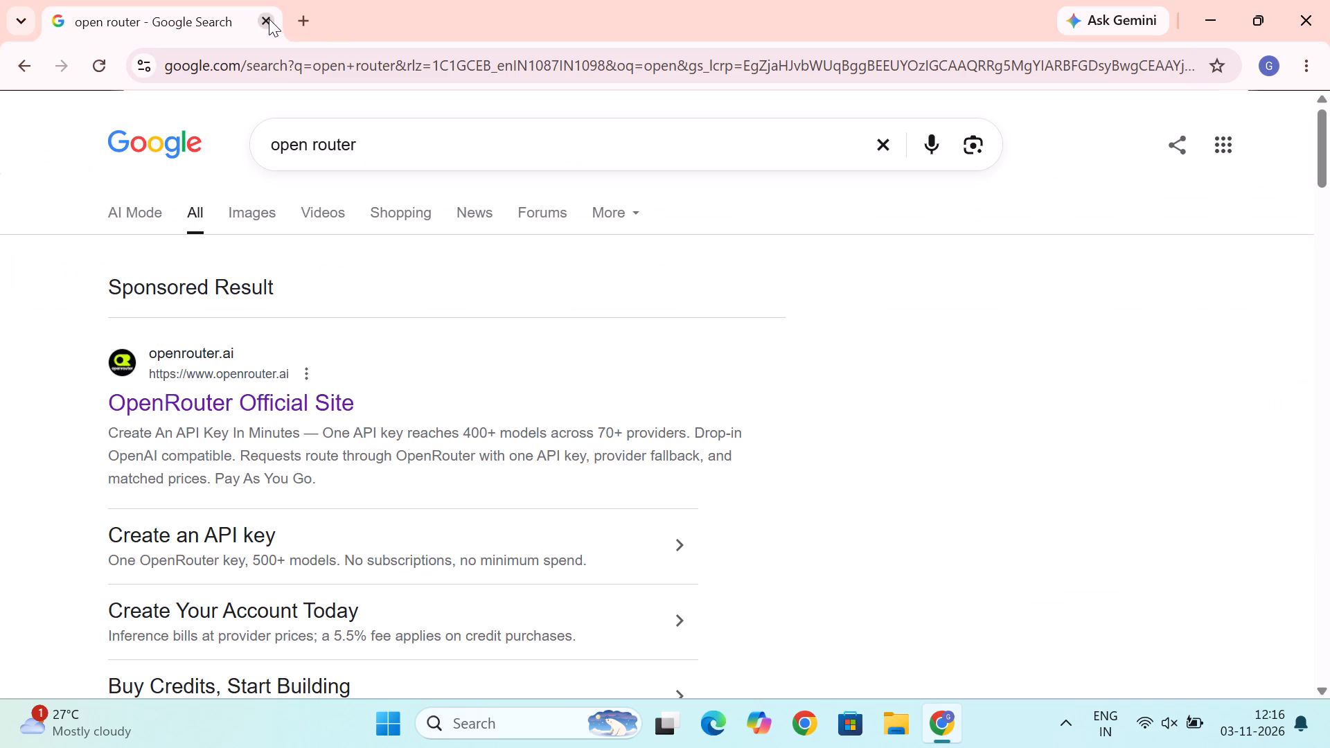
Search for "aws" in a new browser tab to find the console login.
left_click(303, 13)
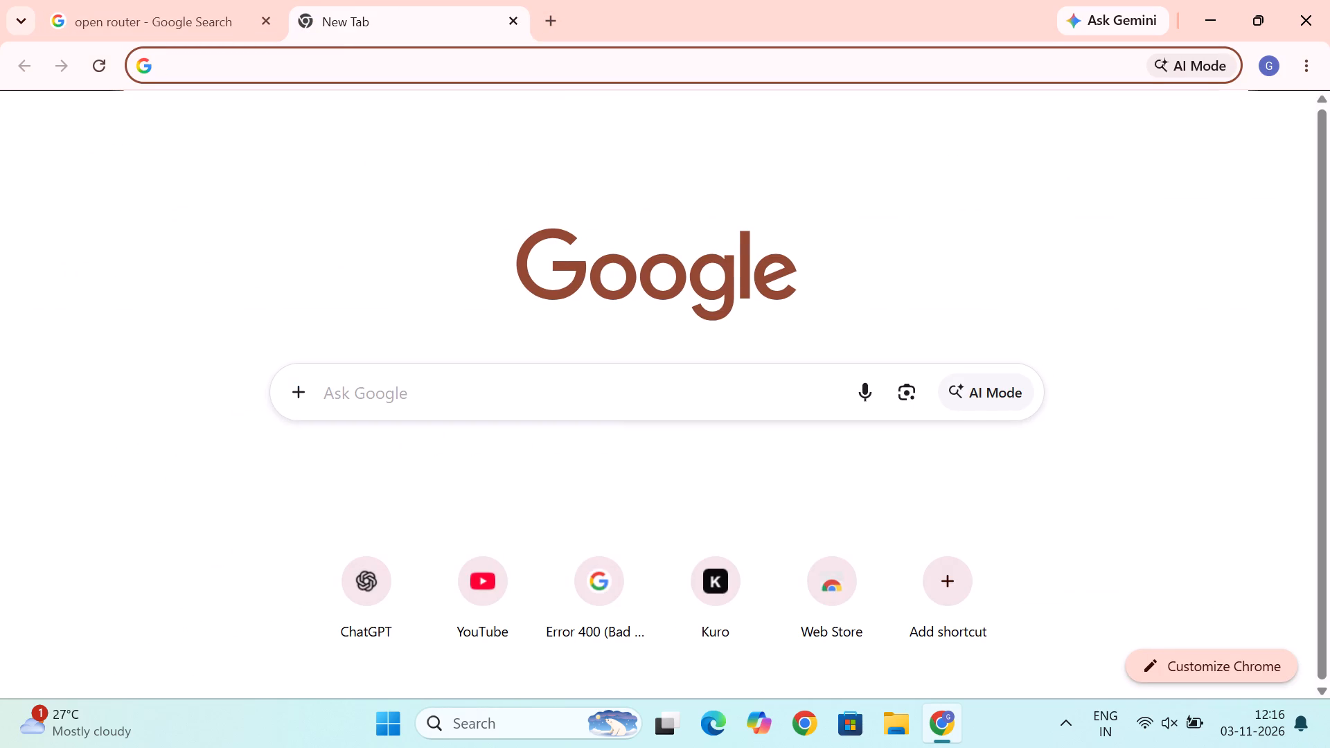
type("aws")
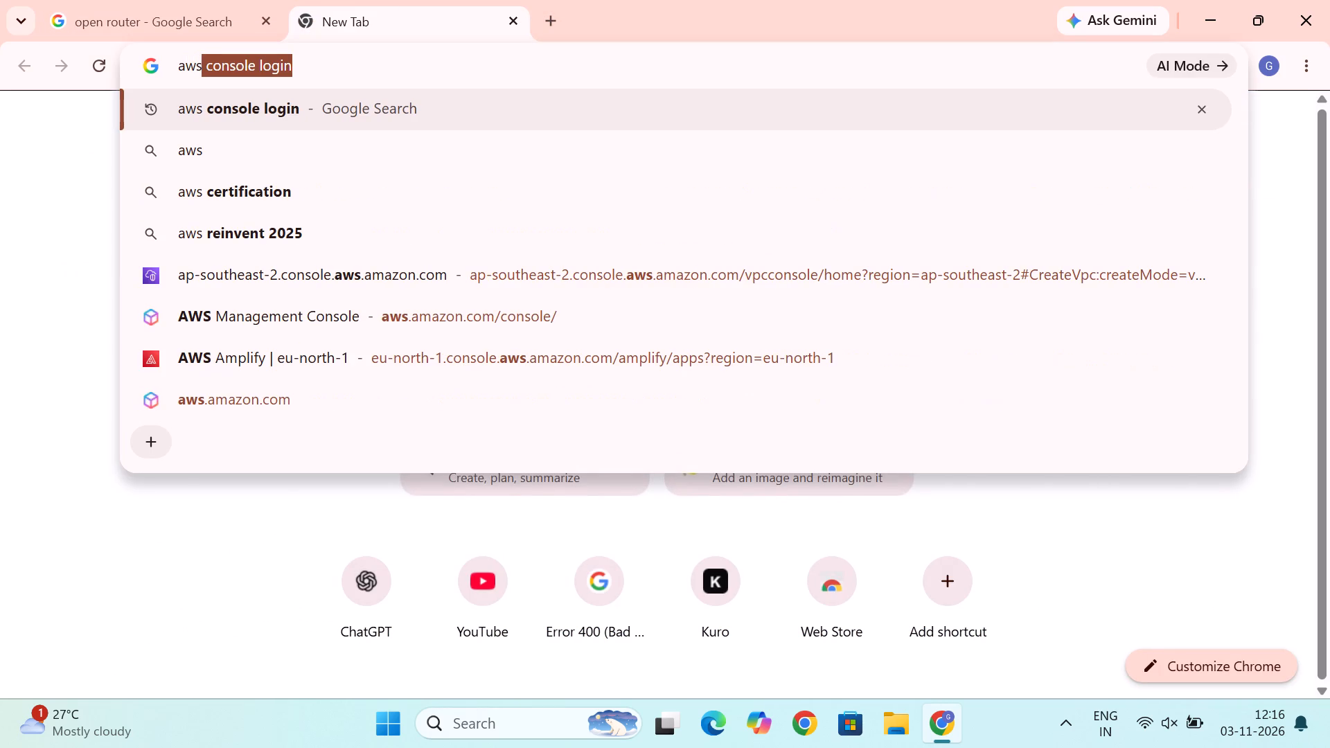
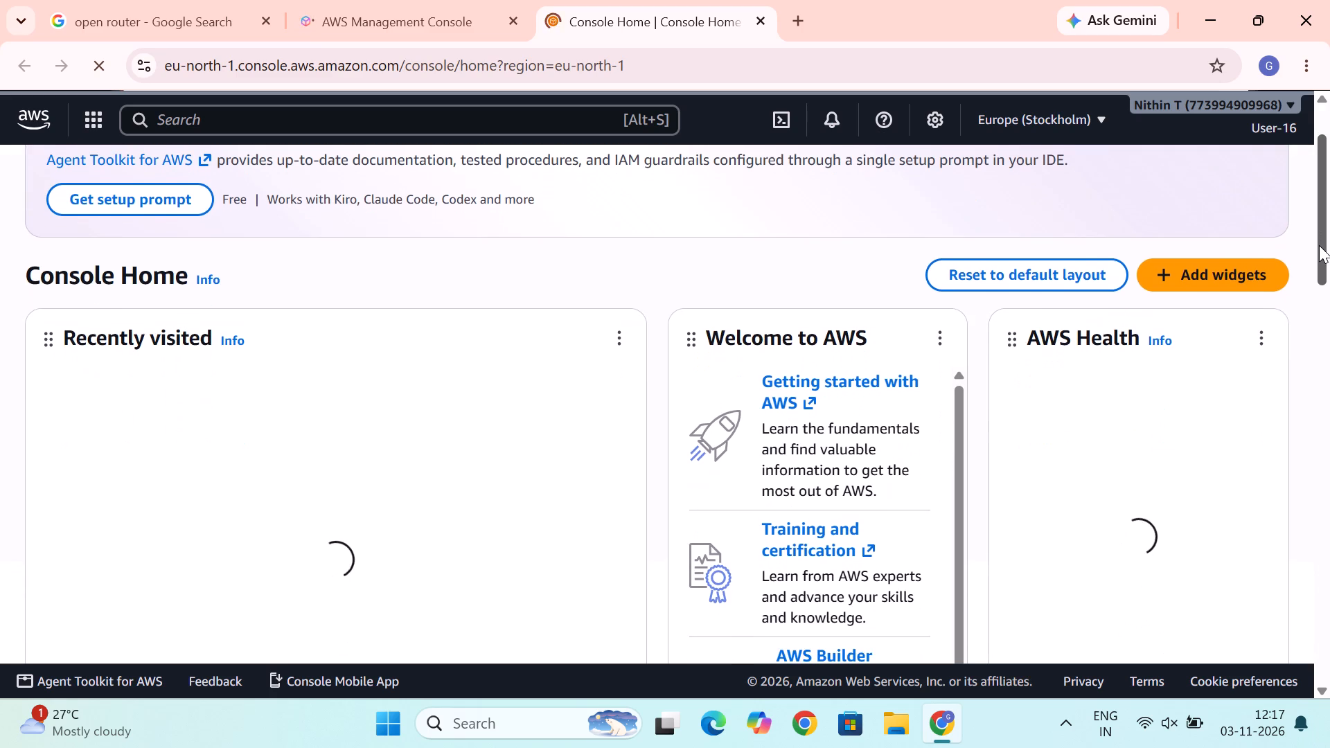
Open the VPC service from the recently visited services and start creating a new VPC in Europe (Stockholm).
left_click_drag(1319, 245, 1322, 198)
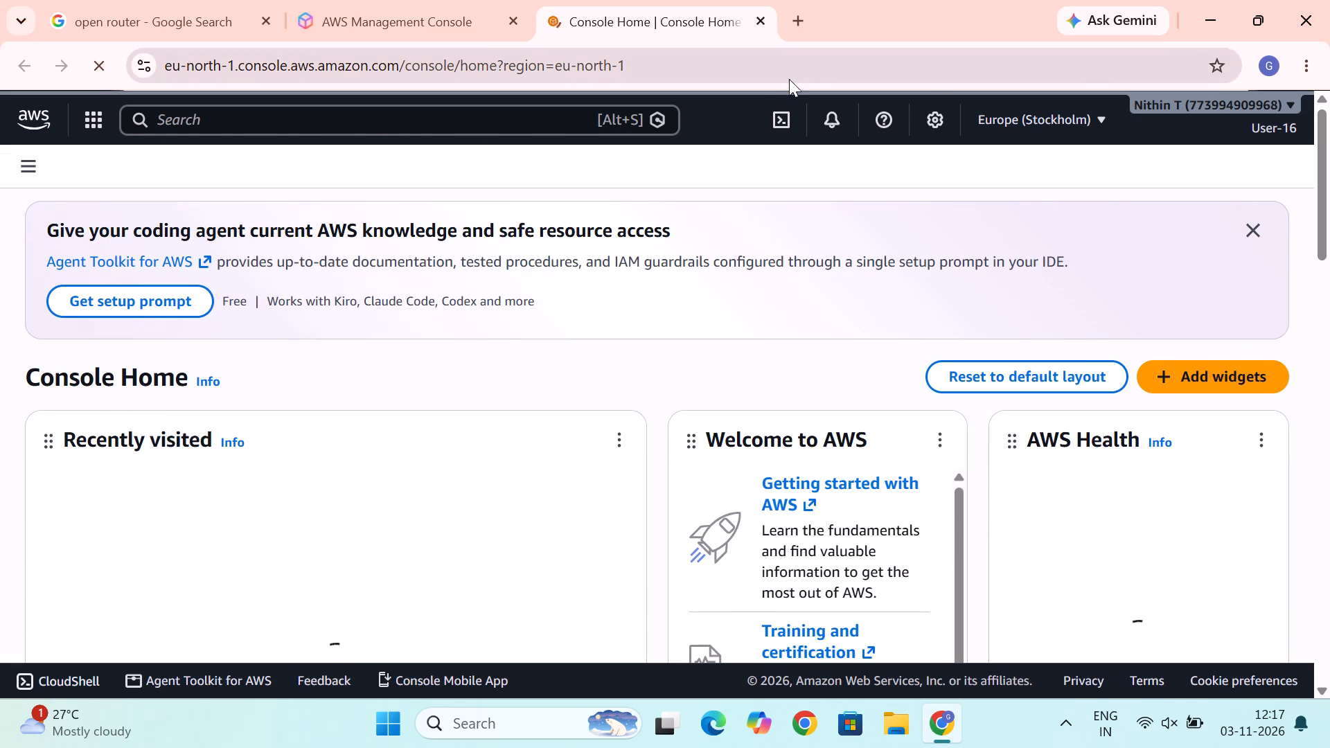
left_click(354, 122)
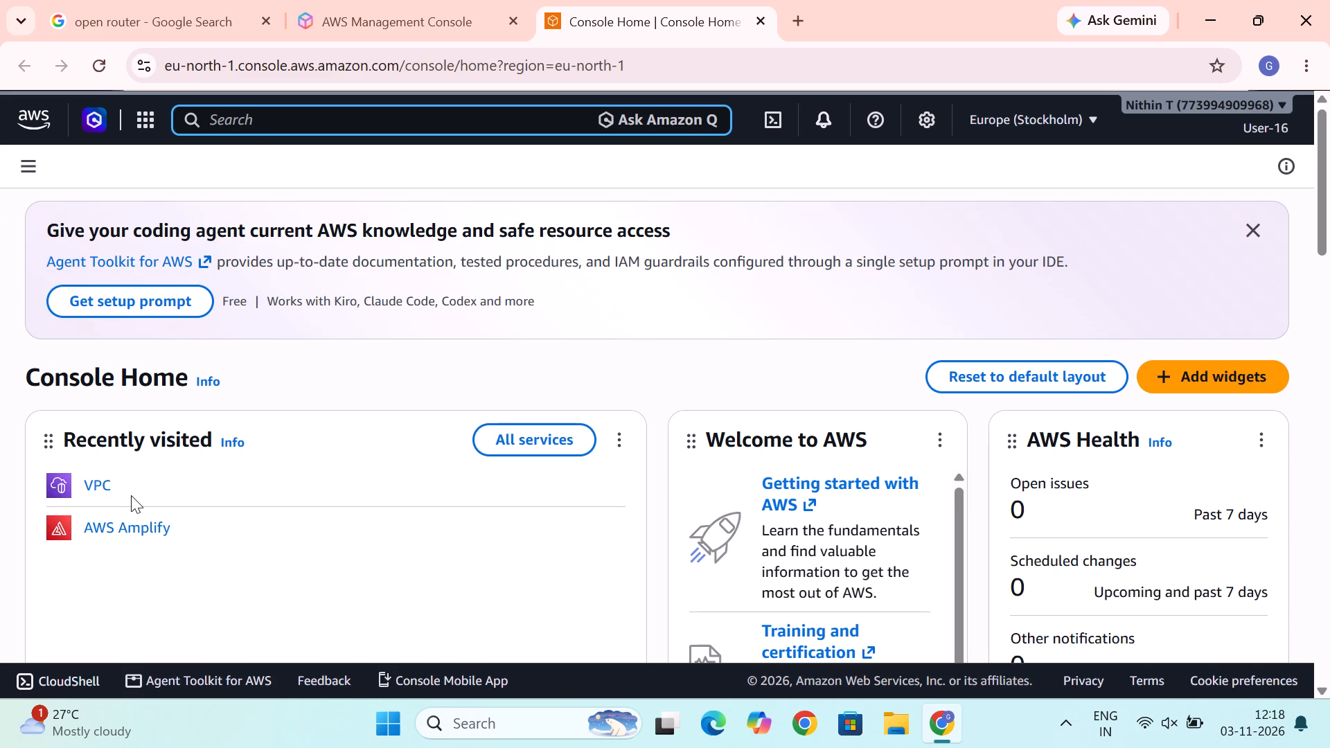
left_click(89, 488)
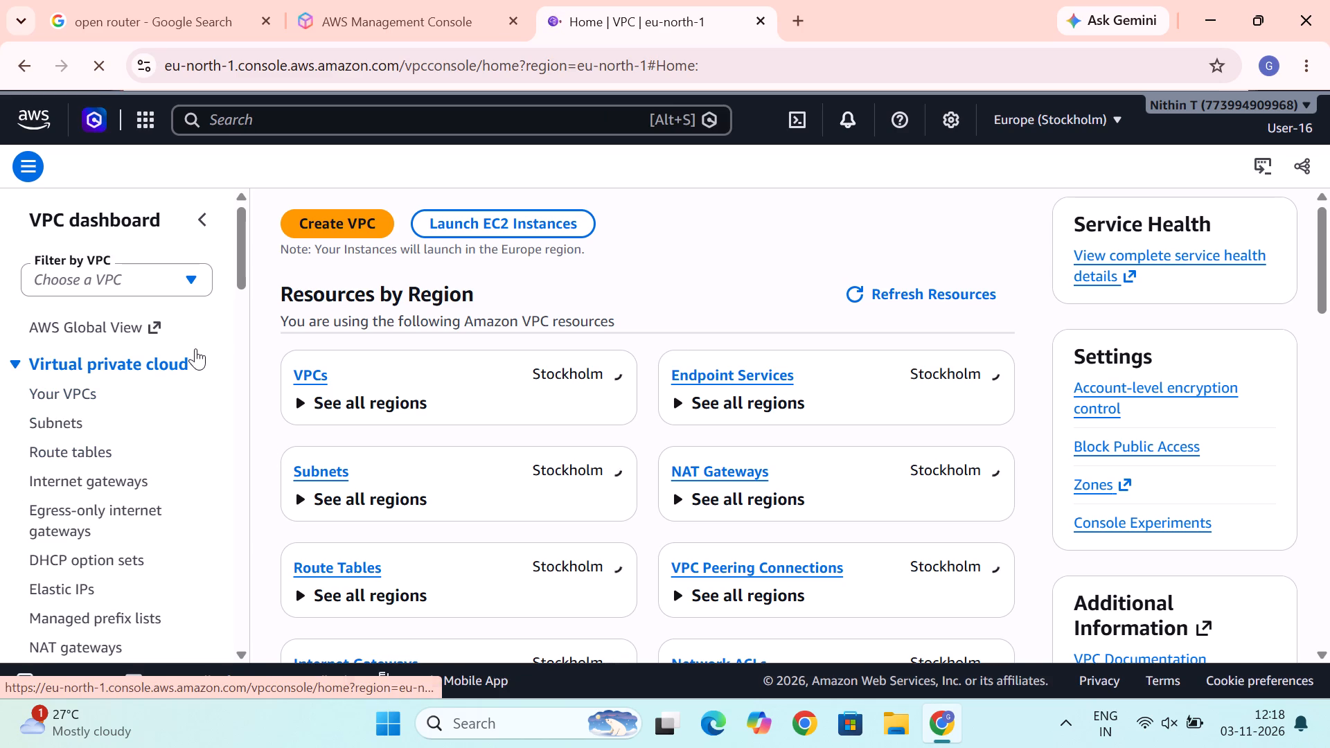
left_click(346, 217)
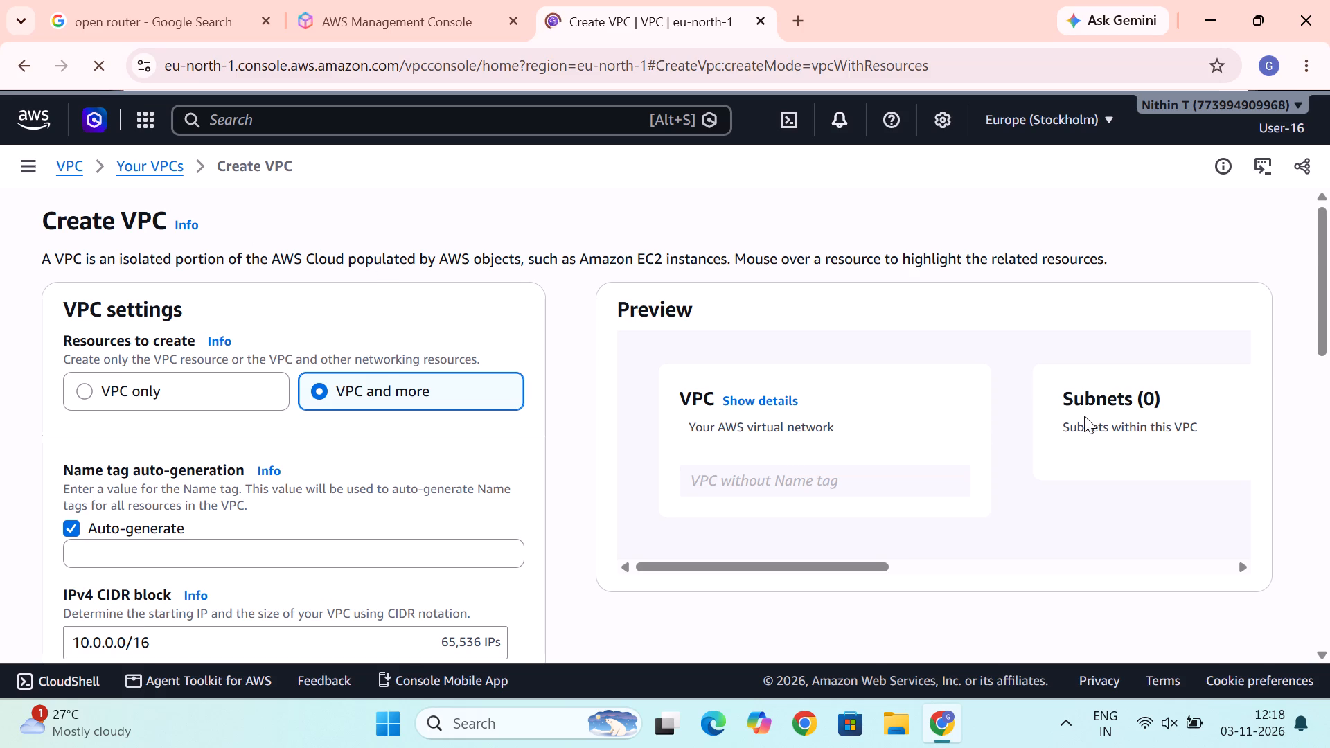
Enter "G net" as the name tag for auto-generating the names of the VPC and its resources.
left_click_drag(1321, 323, 1318, 355)
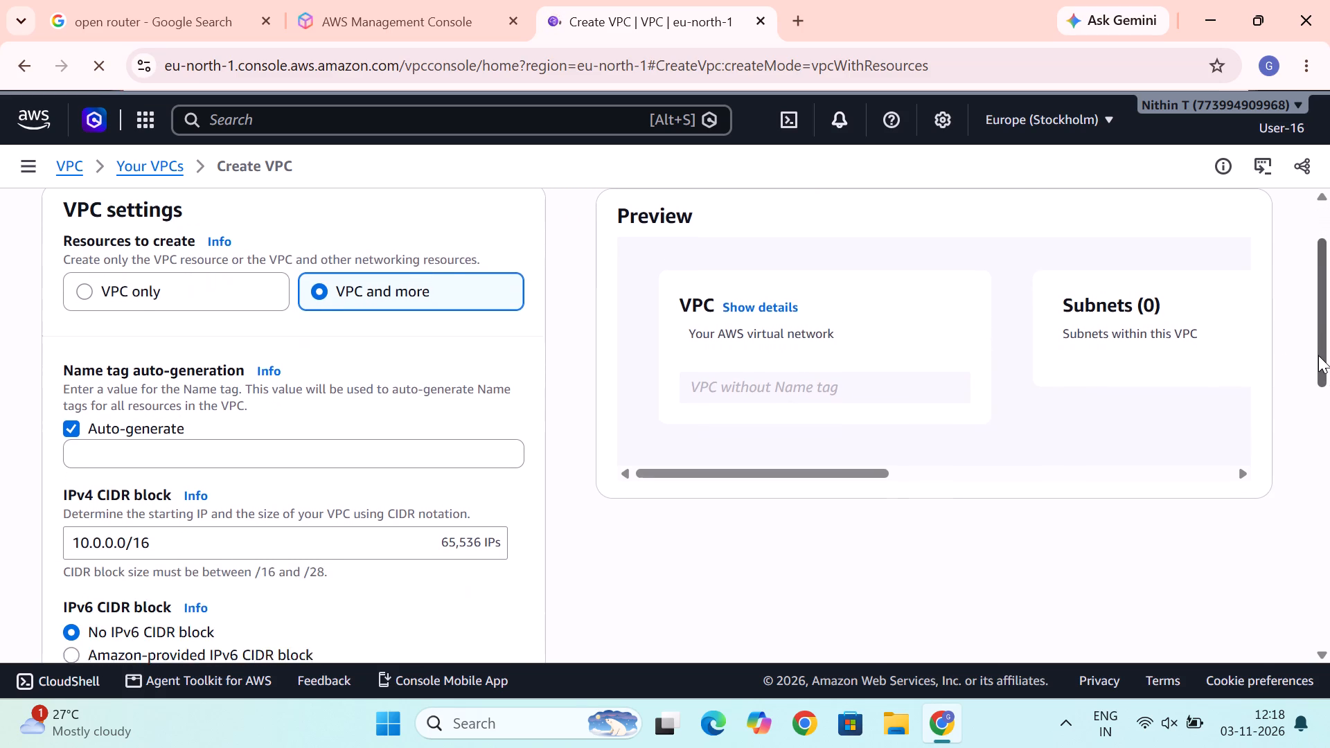
left_click_drag(1318, 355, 1314, 356)
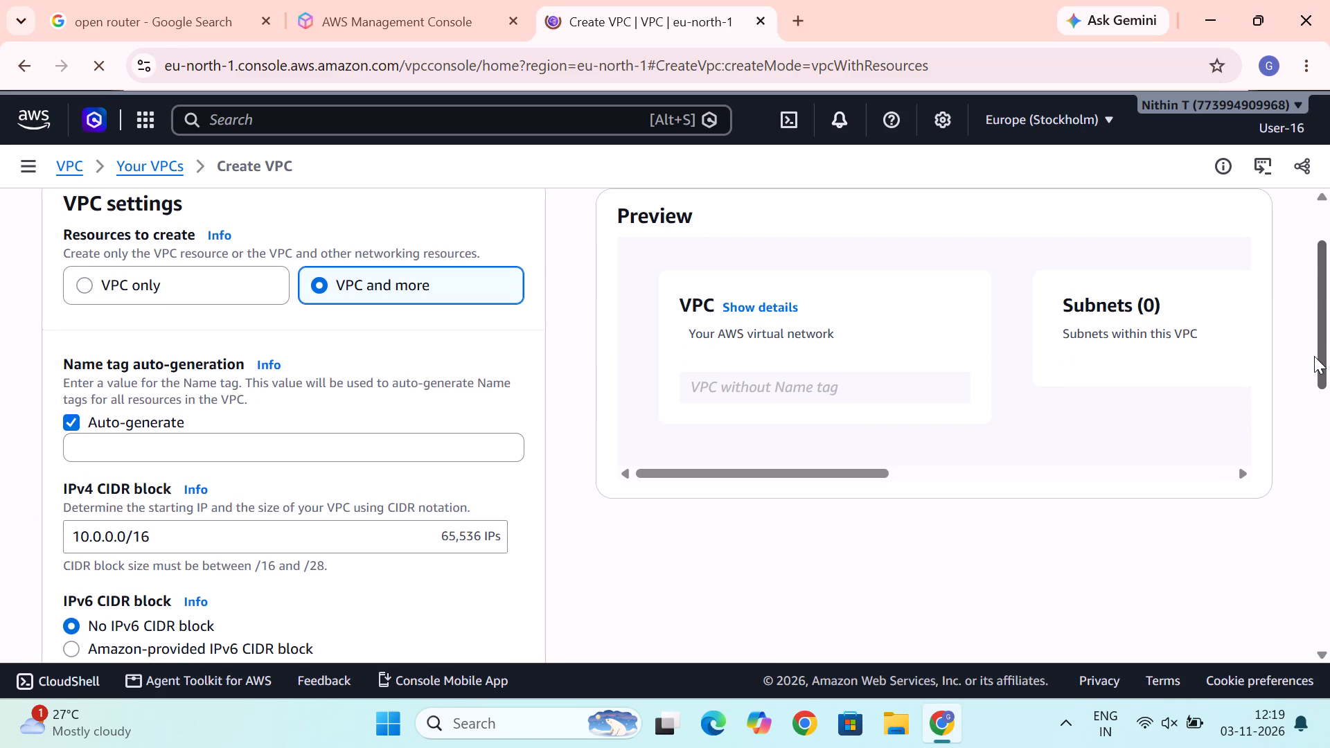
left_click_drag(1314, 356, 1321, 425)
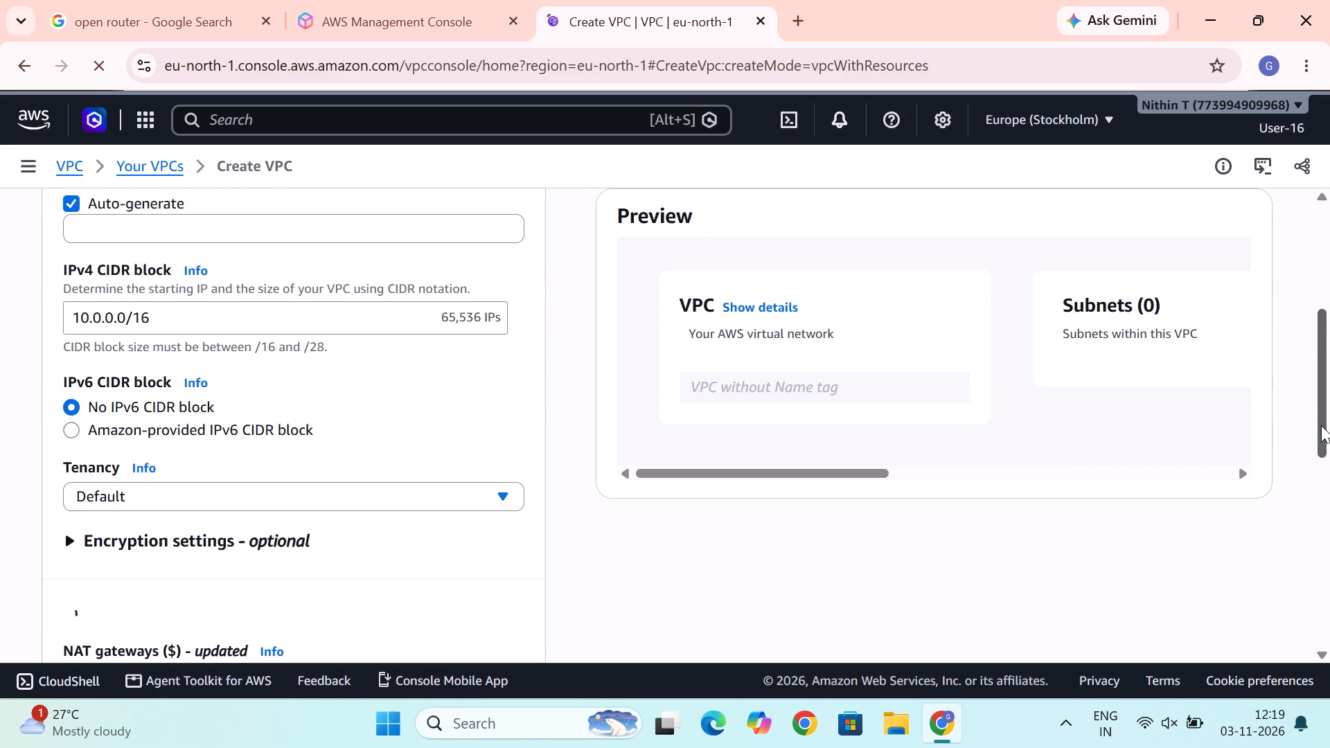
left_click_drag(1321, 425, 1321, 368)
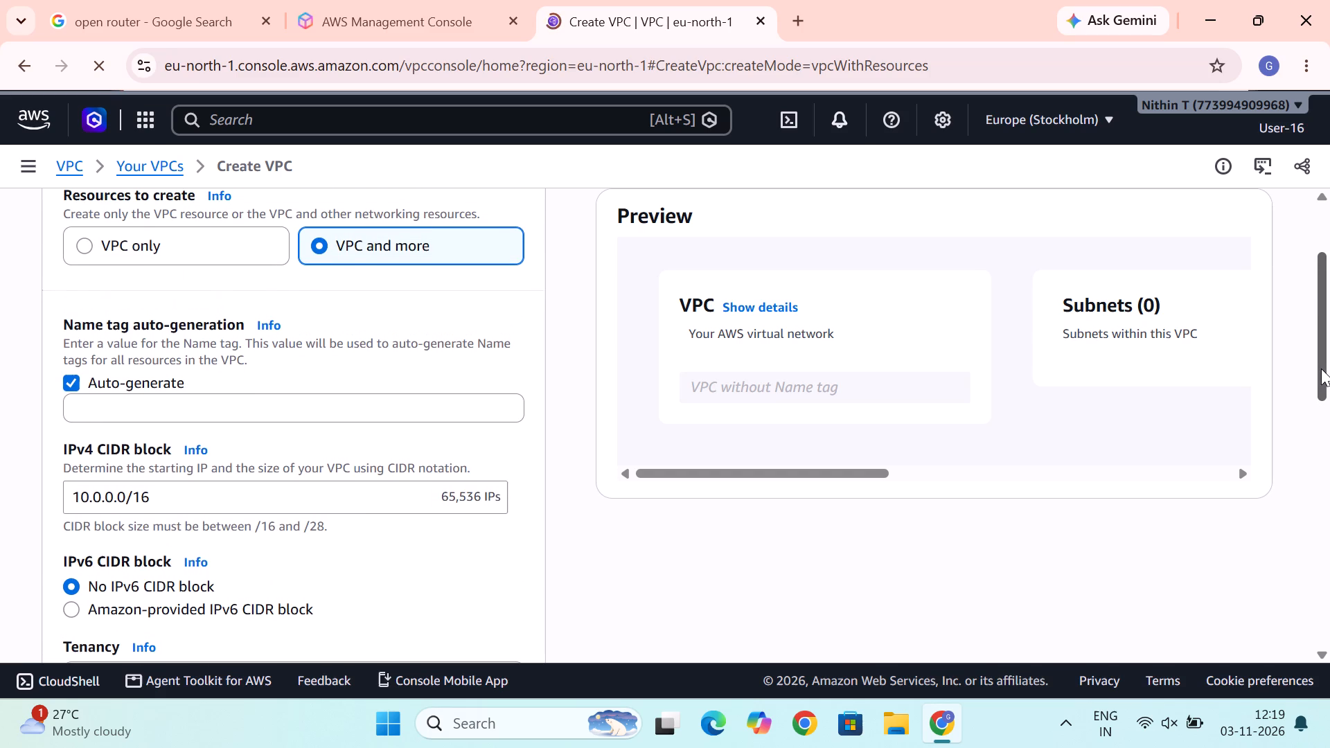
left_click(298, 406)
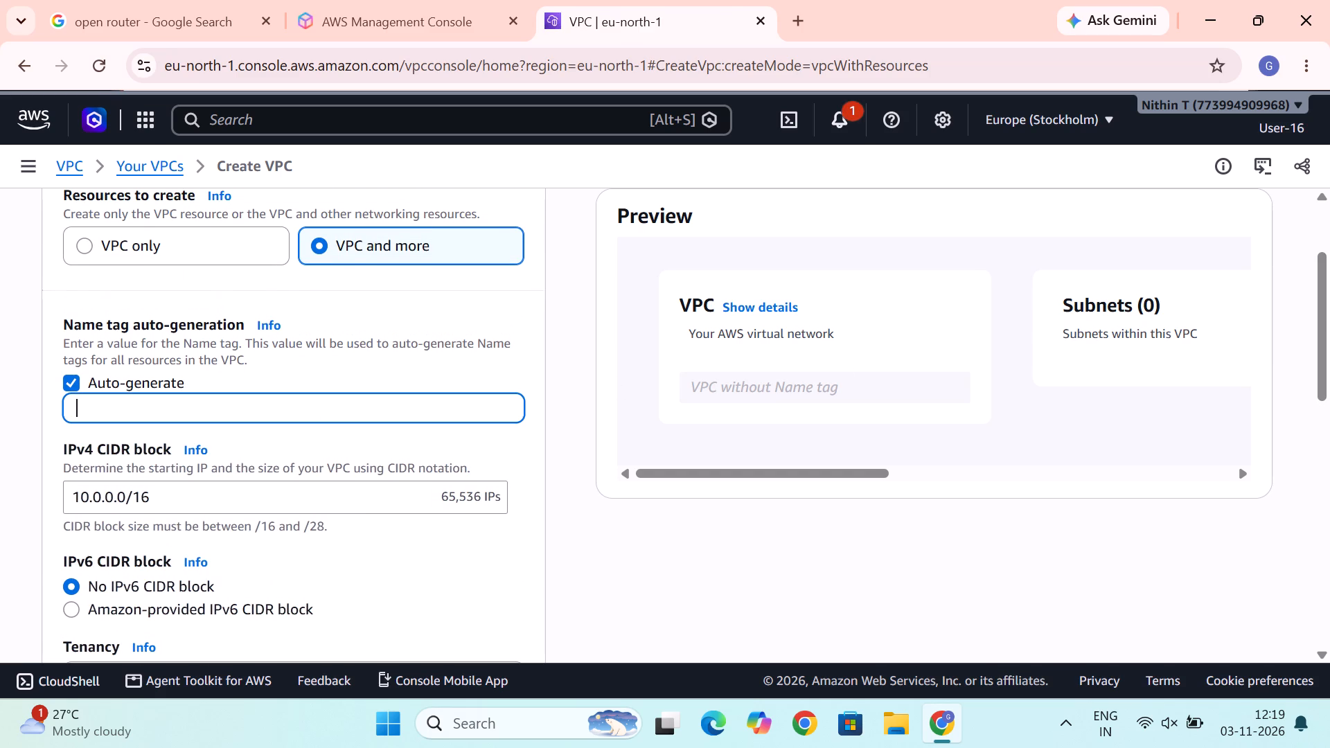
type("G net")
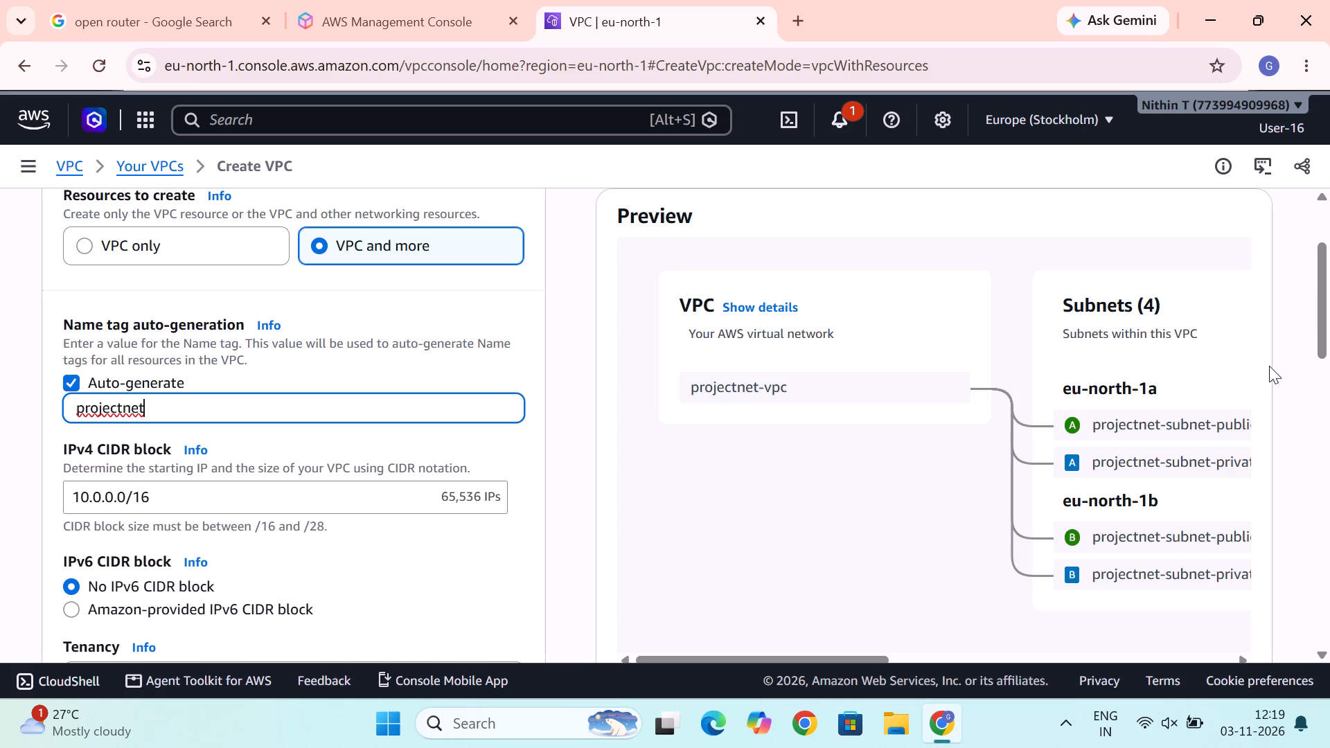
Review the remaining VPC settings, from the CIDR block through subnets, NAT gateways, endpoints and DNS options.
left_click_drag(1327, 323, 1321, 371)
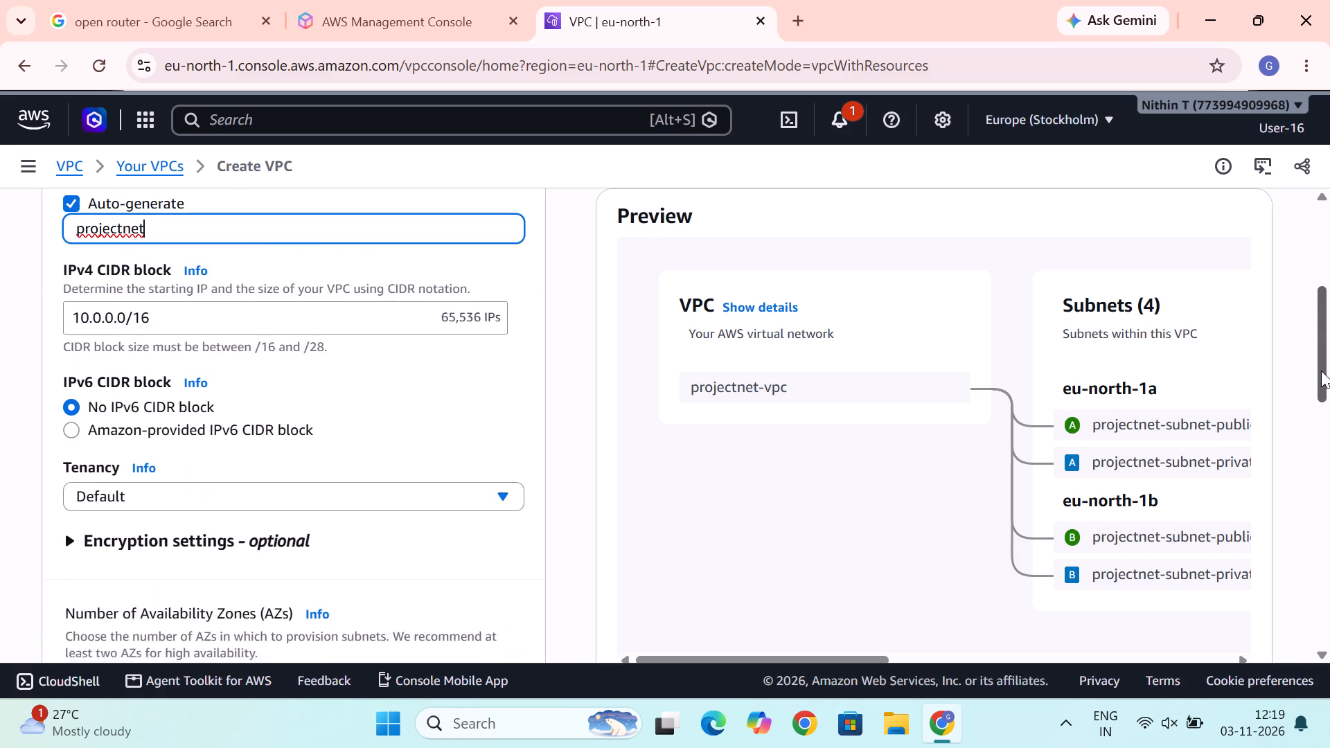
left_click_drag(1321, 371, 1321, 456)
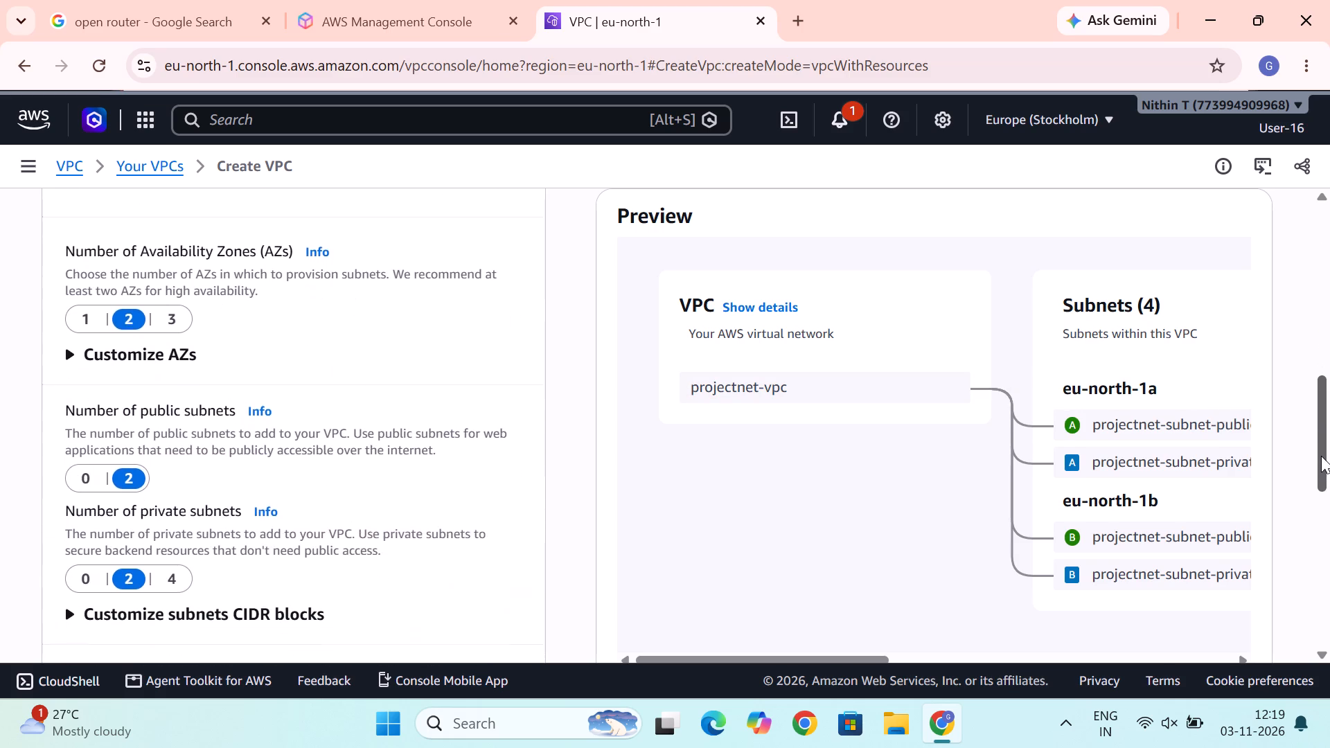
left_click_drag(1321, 456, 1304, 567)
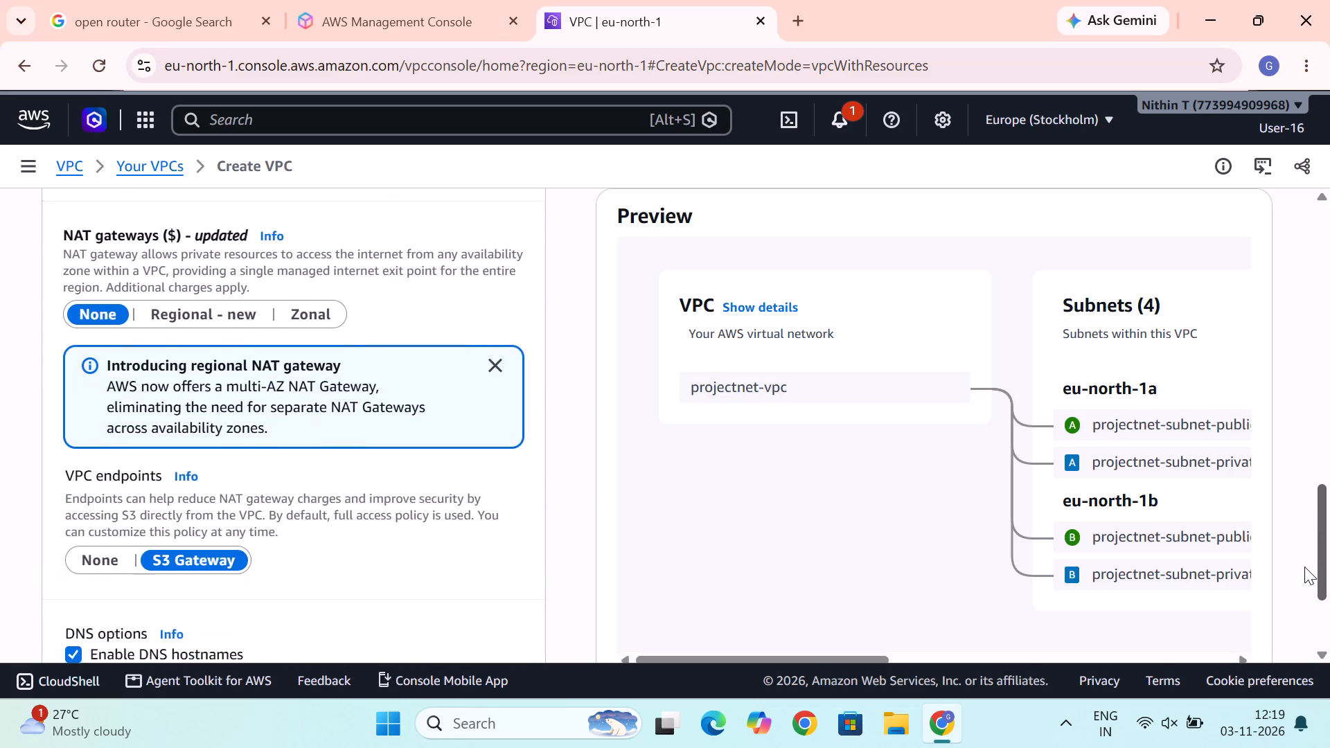
left_click_drag(1304, 567, 1296, 657)
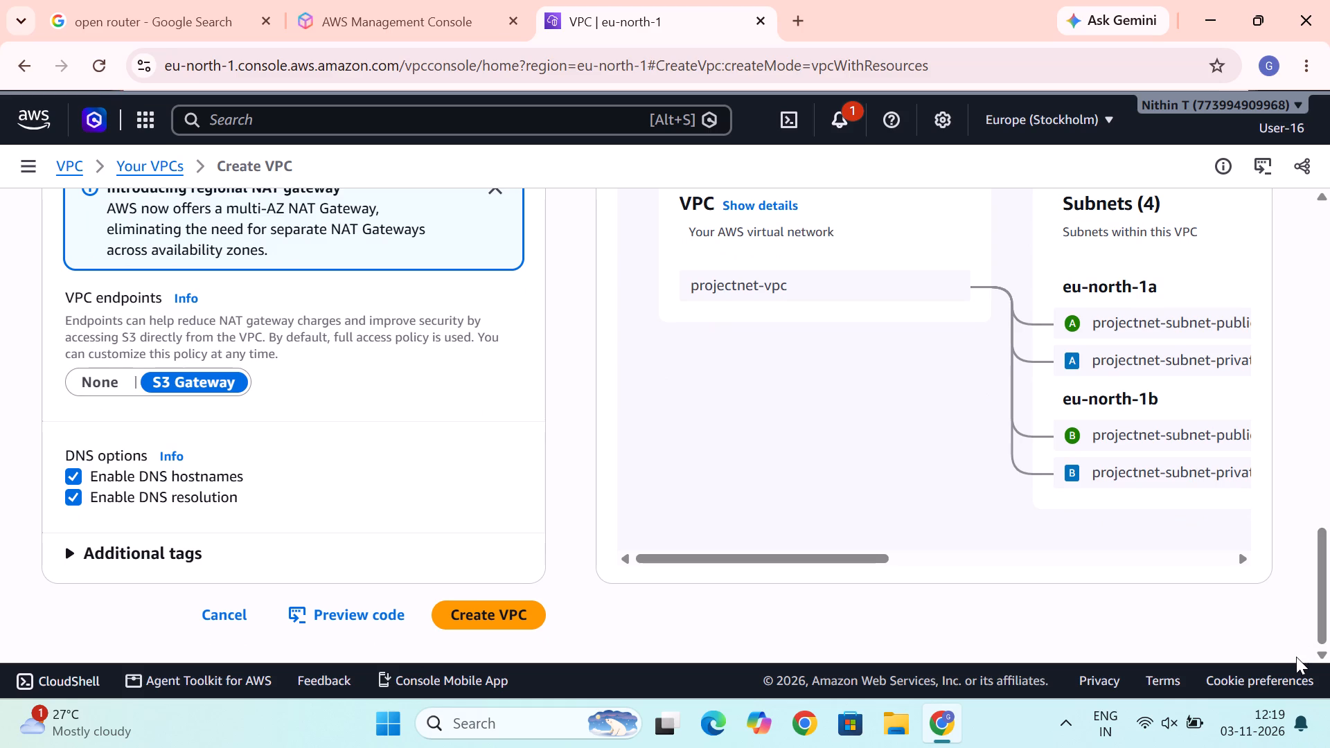
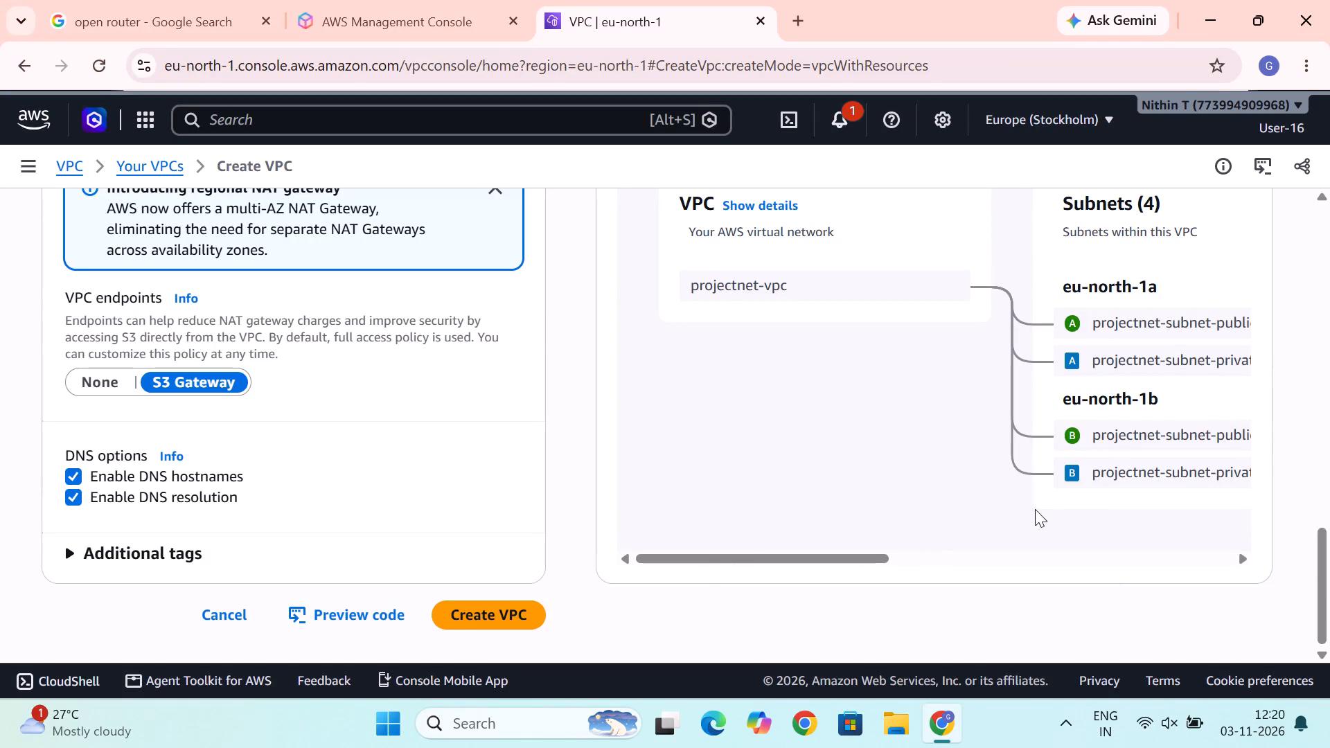
Look back over the VPC settings from the DNS options up to the resources to create and the name tag.
double_click(1314, 553)
double_click(1319, 554)
left_click_drag(1319, 554, 1329, 488)
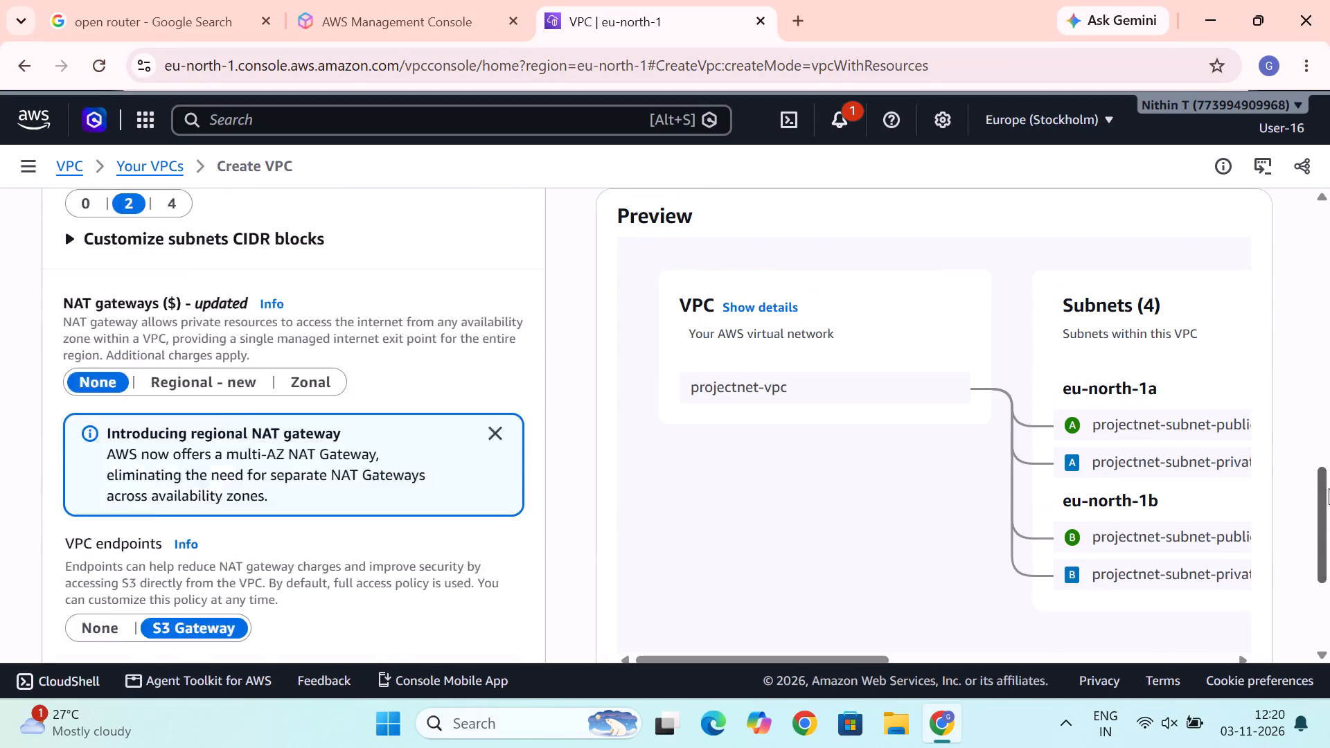
left_click_drag(1329, 488, 1313, 341)
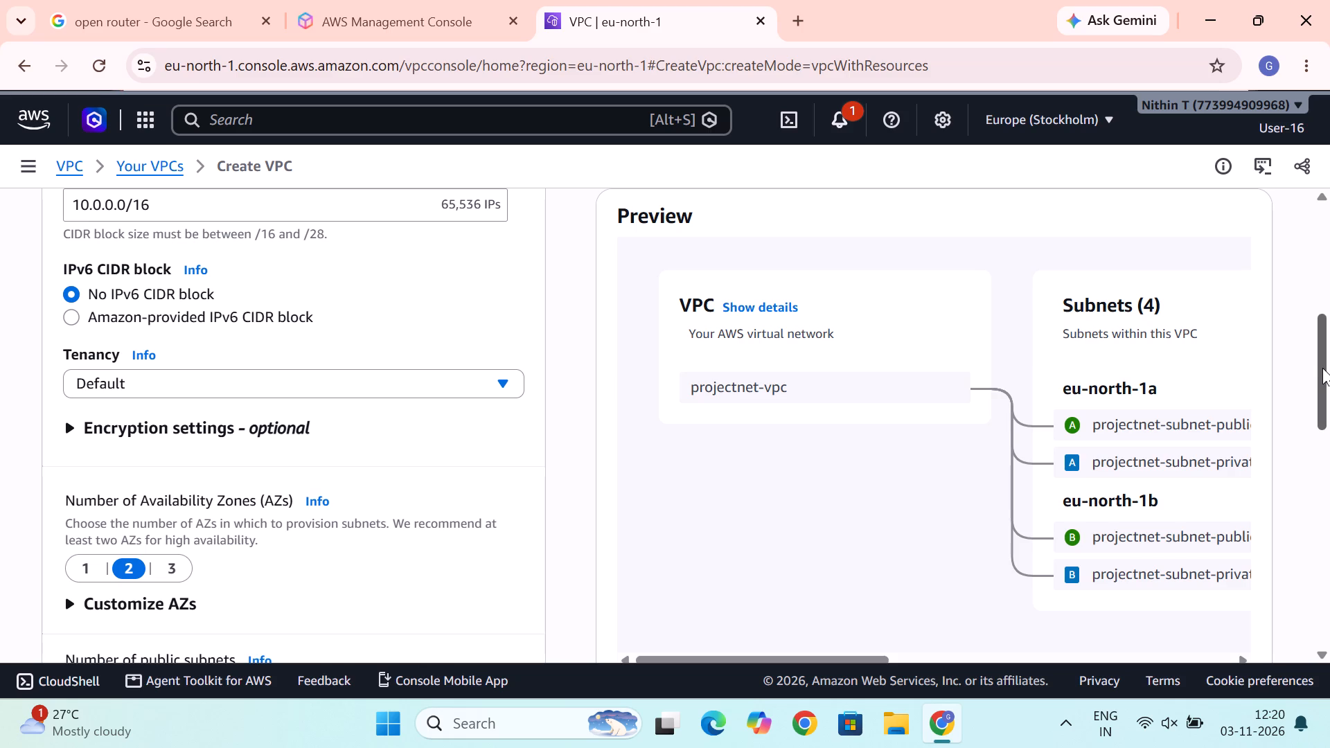
left_click_drag(1322, 368, 1329, 251)
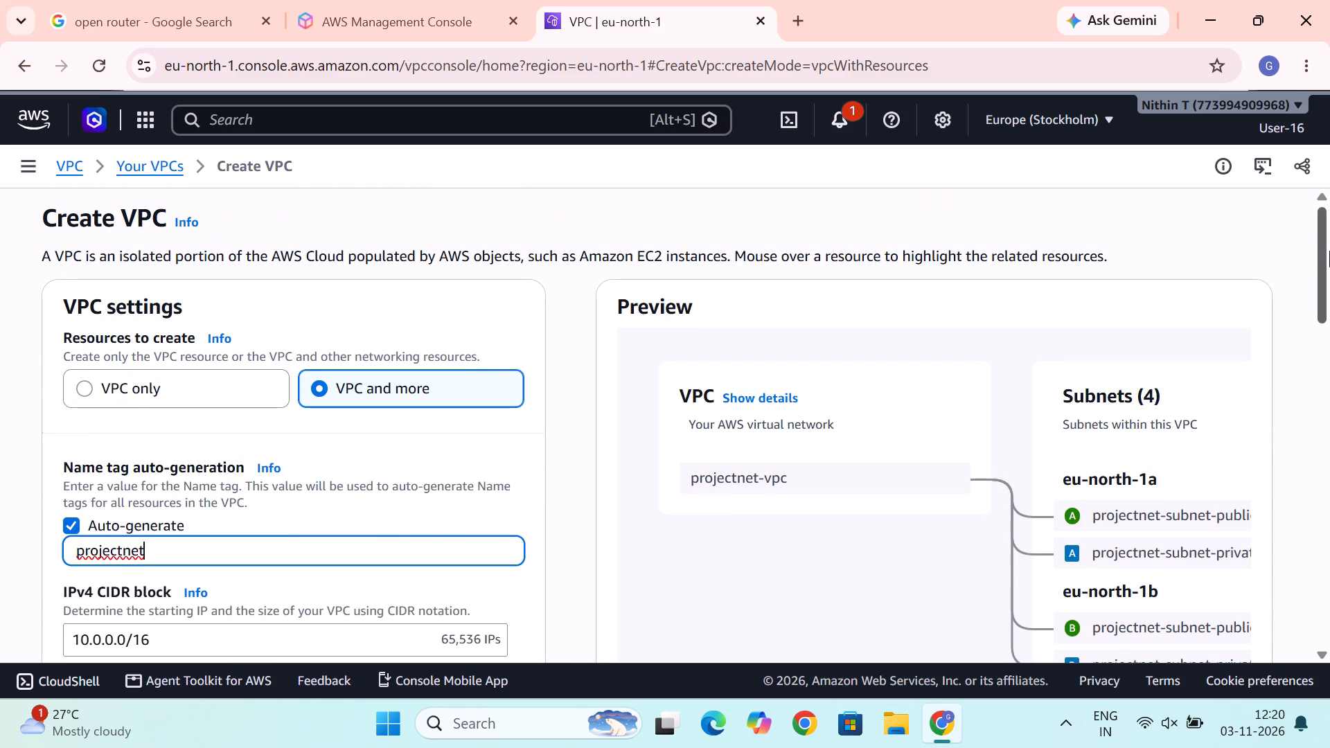
left_click_drag(1329, 251, 1329, 251)
left_click_drag(1329, 251, 1301, 275)
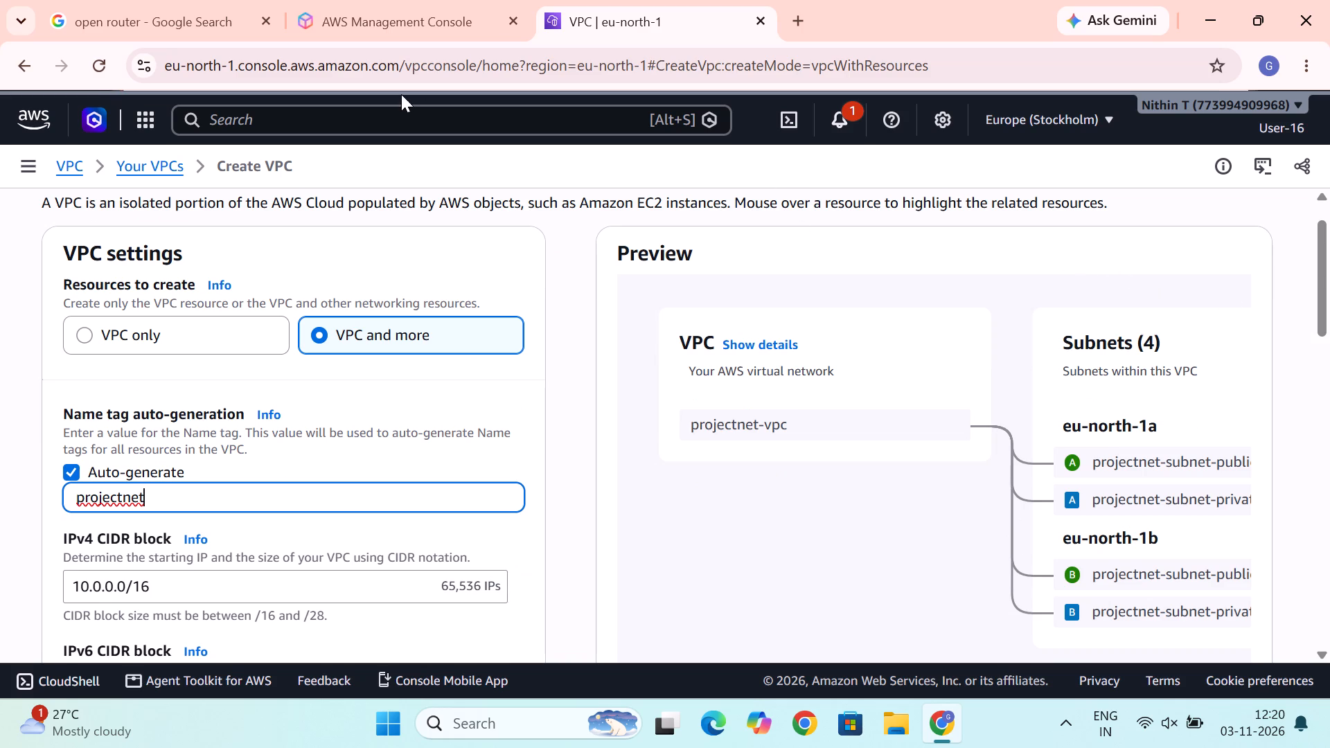
Reload the Create VPC page and check the availability zone, subnet and name tag settings while it loads.
left_click(94, 68)
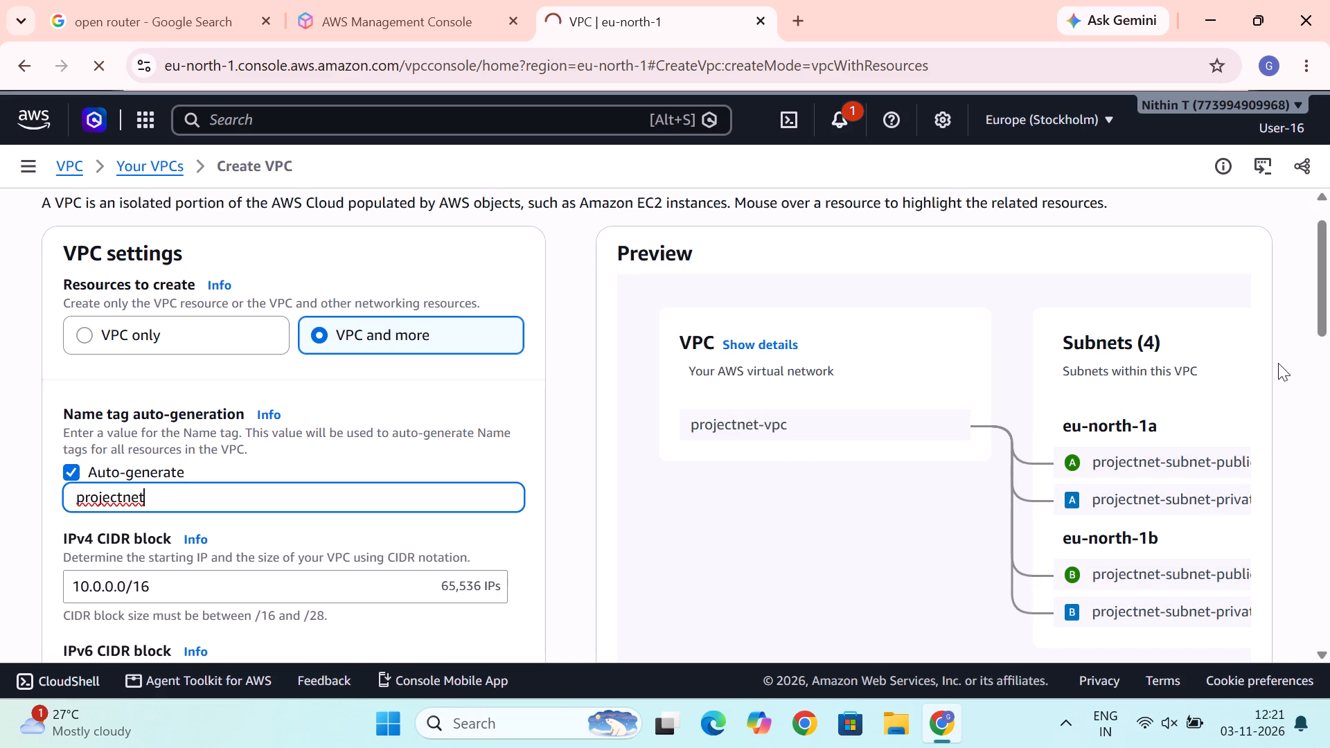
left_click_drag(1320, 307, 1329, 438)
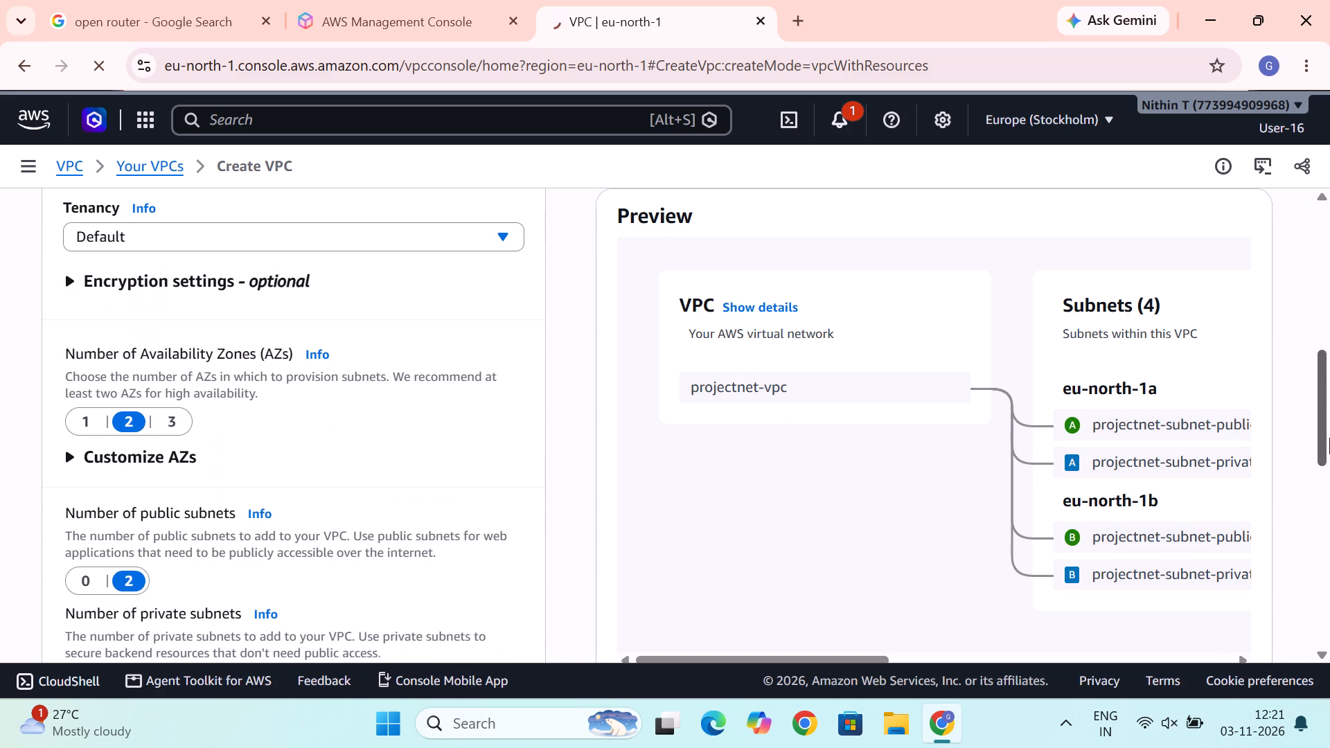
left_click_drag(1329, 438, 1329, 443)
left_click_drag(1322, 413, 1324, 451)
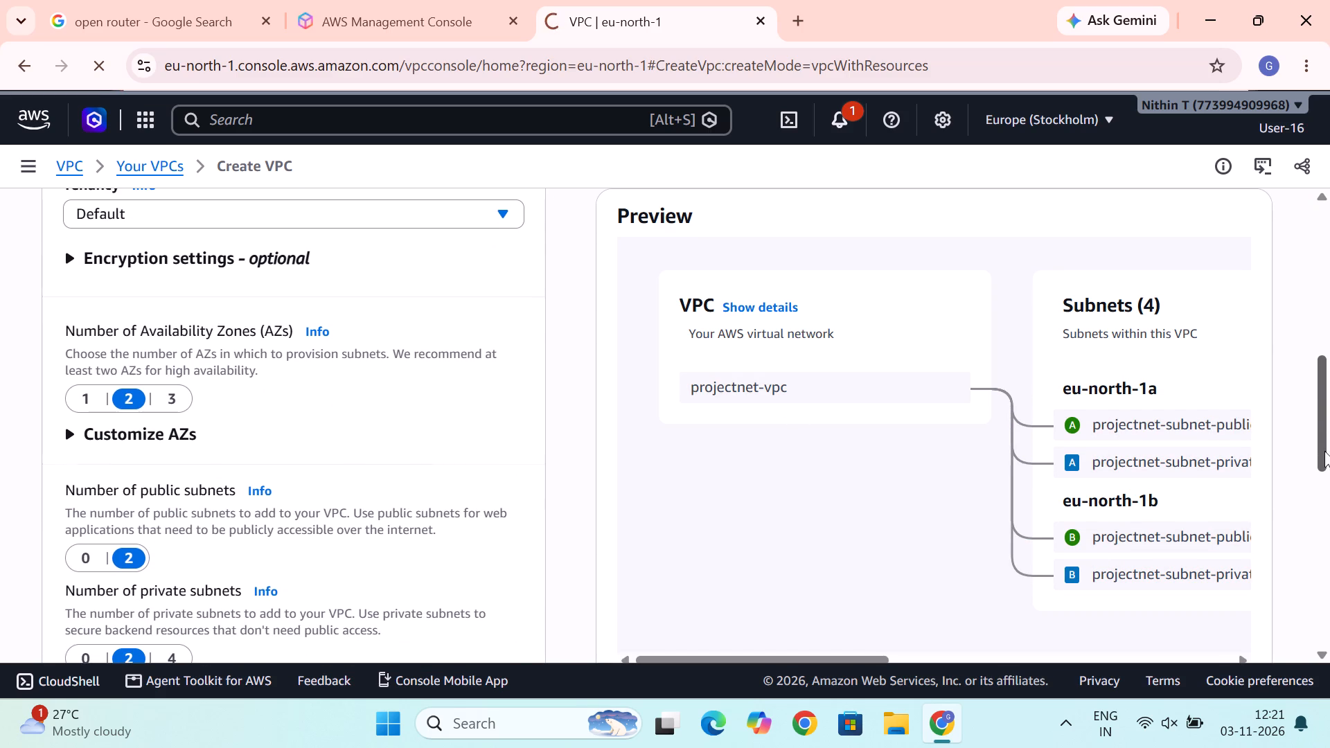
left_click_drag(1324, 451, 1328, 245)
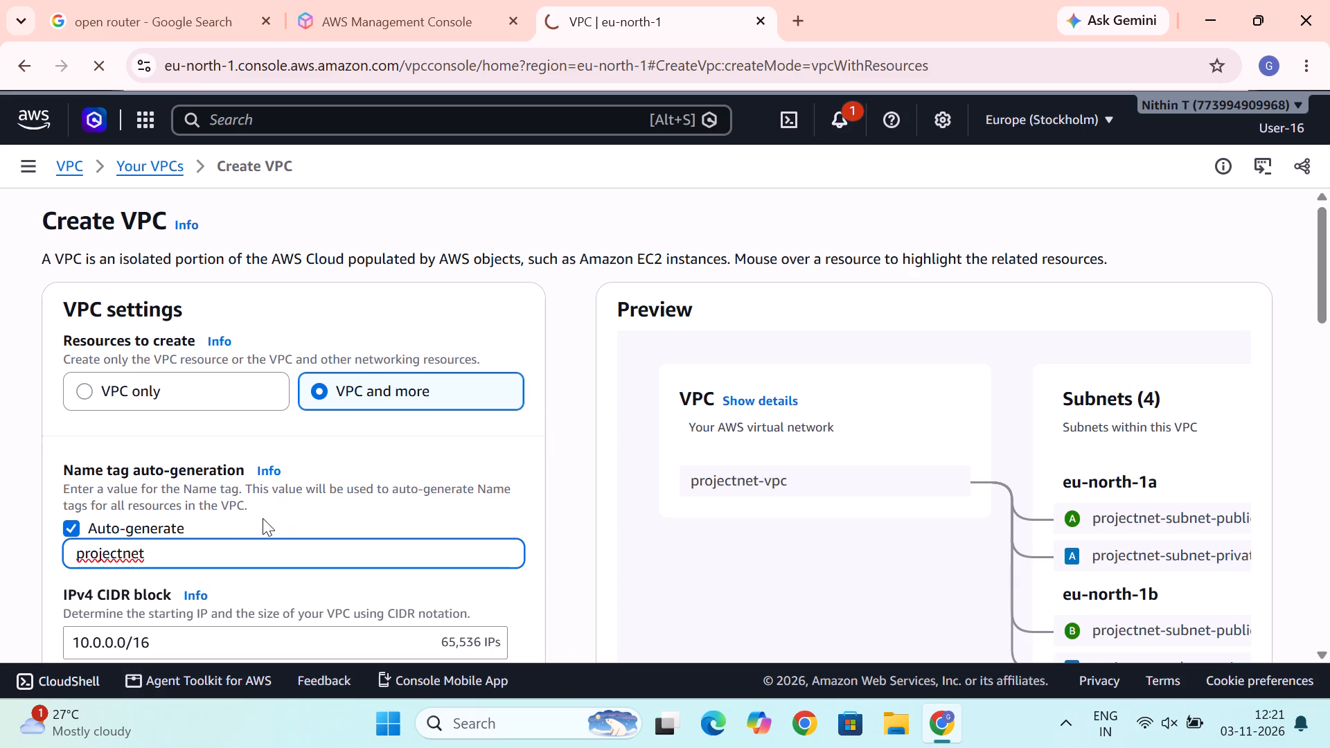
left_click(193, 555)
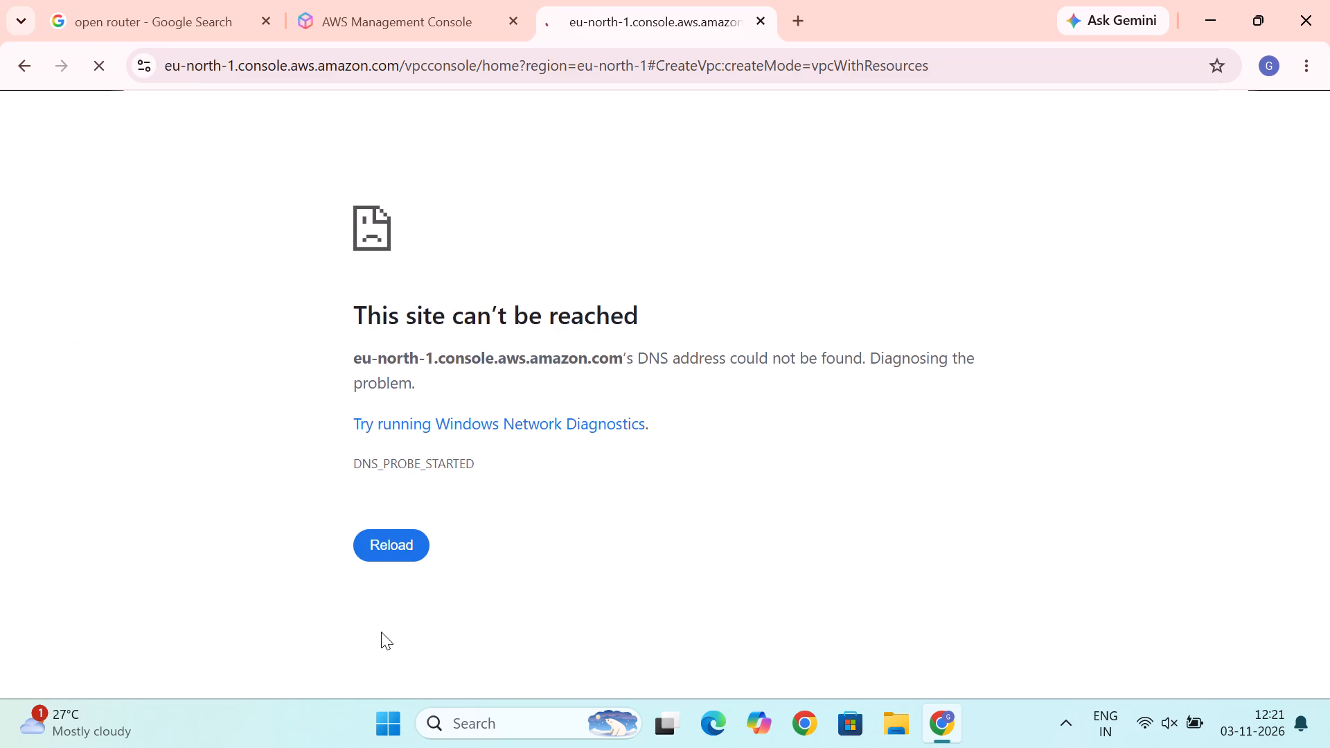
Retry loading the Create VPC page, checking the computer's Wi-Fi connection status in between.
left_click(391, 537)
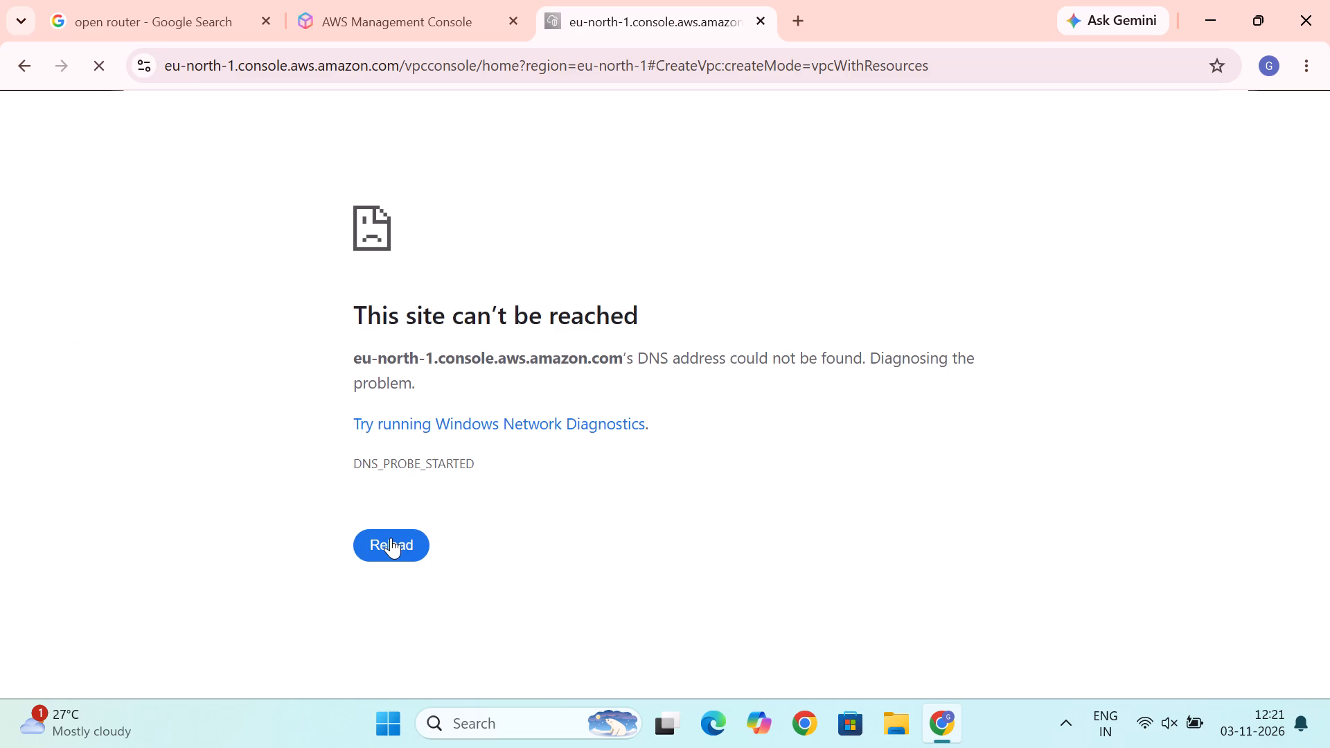
left_click(391, 537)
left_click(1136, 724)
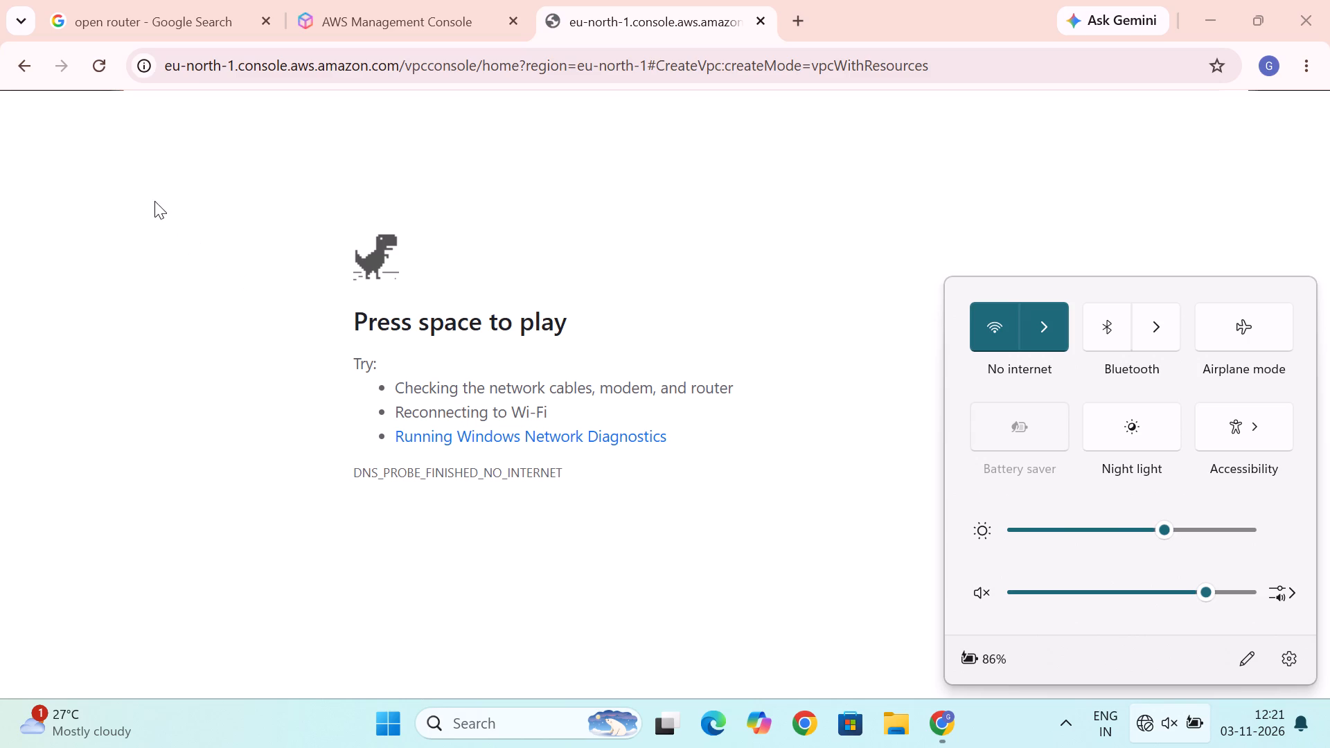
left_click(100, 65)
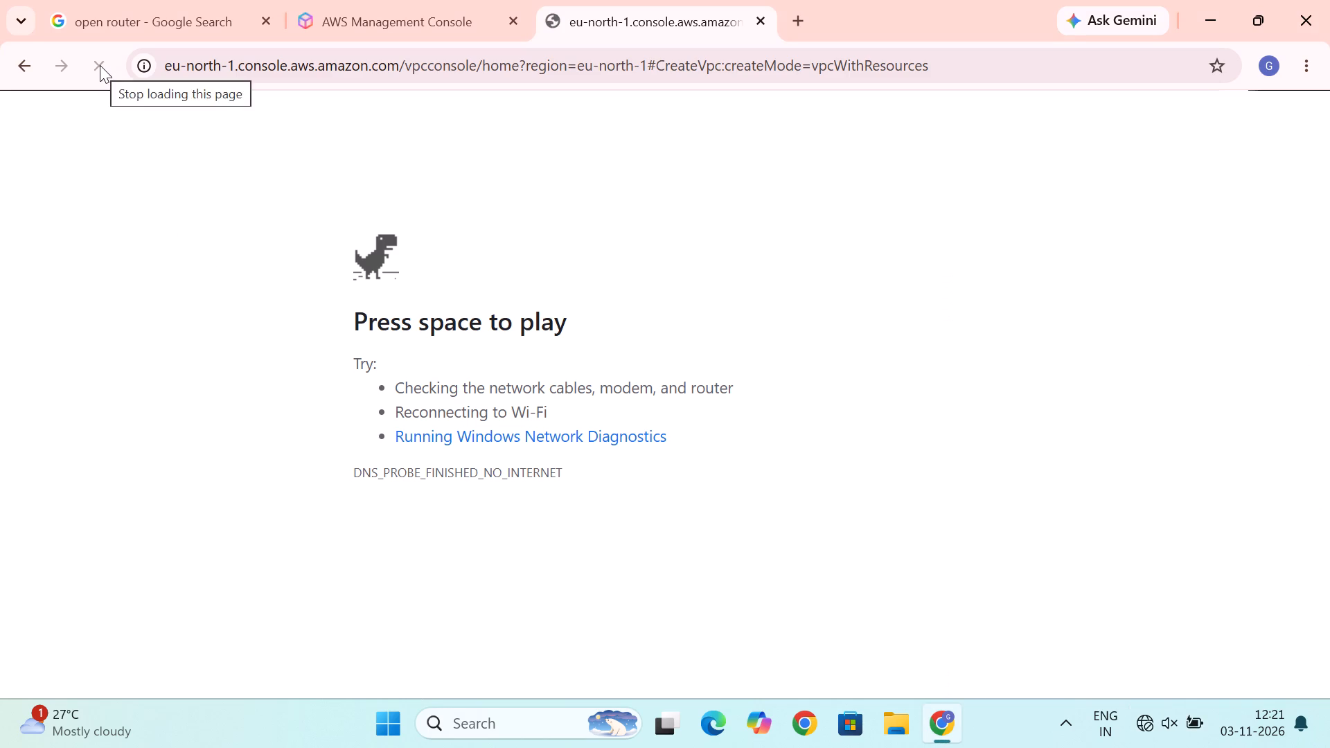
left_click(100, 65)
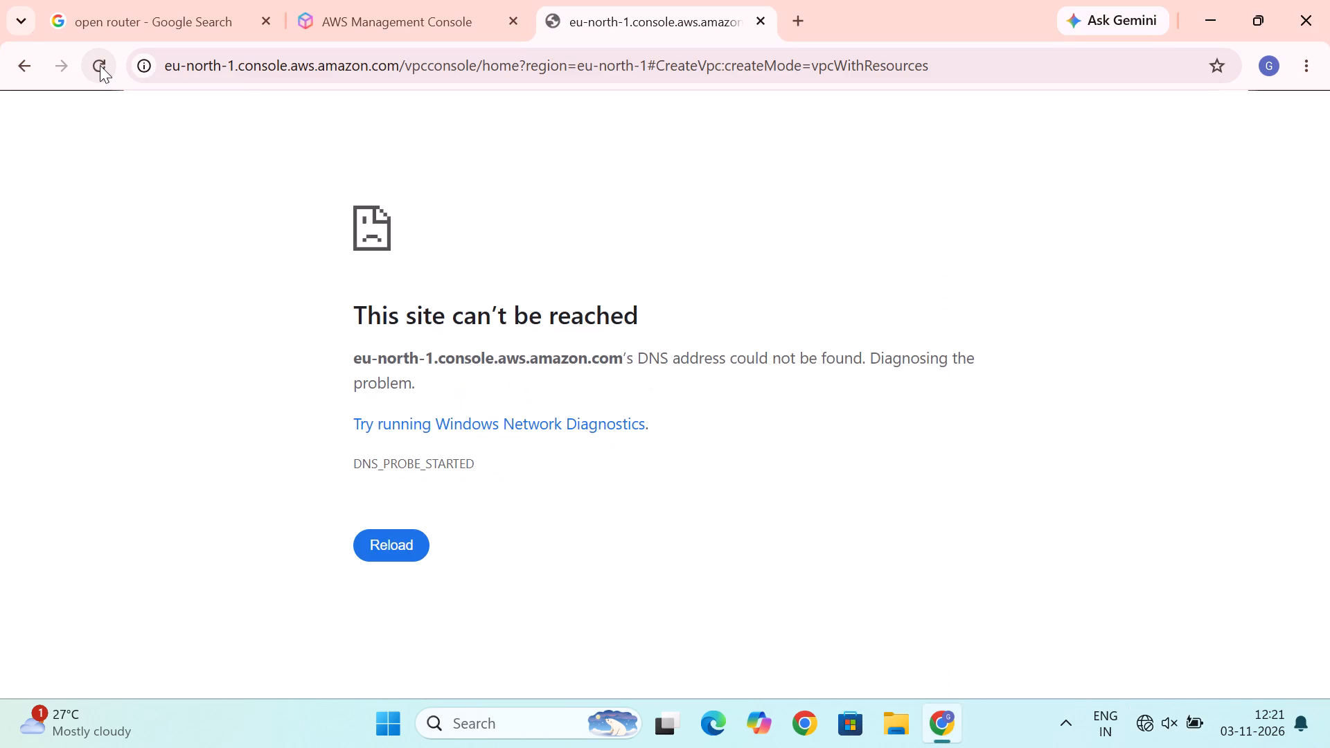
left_click(100, 65)
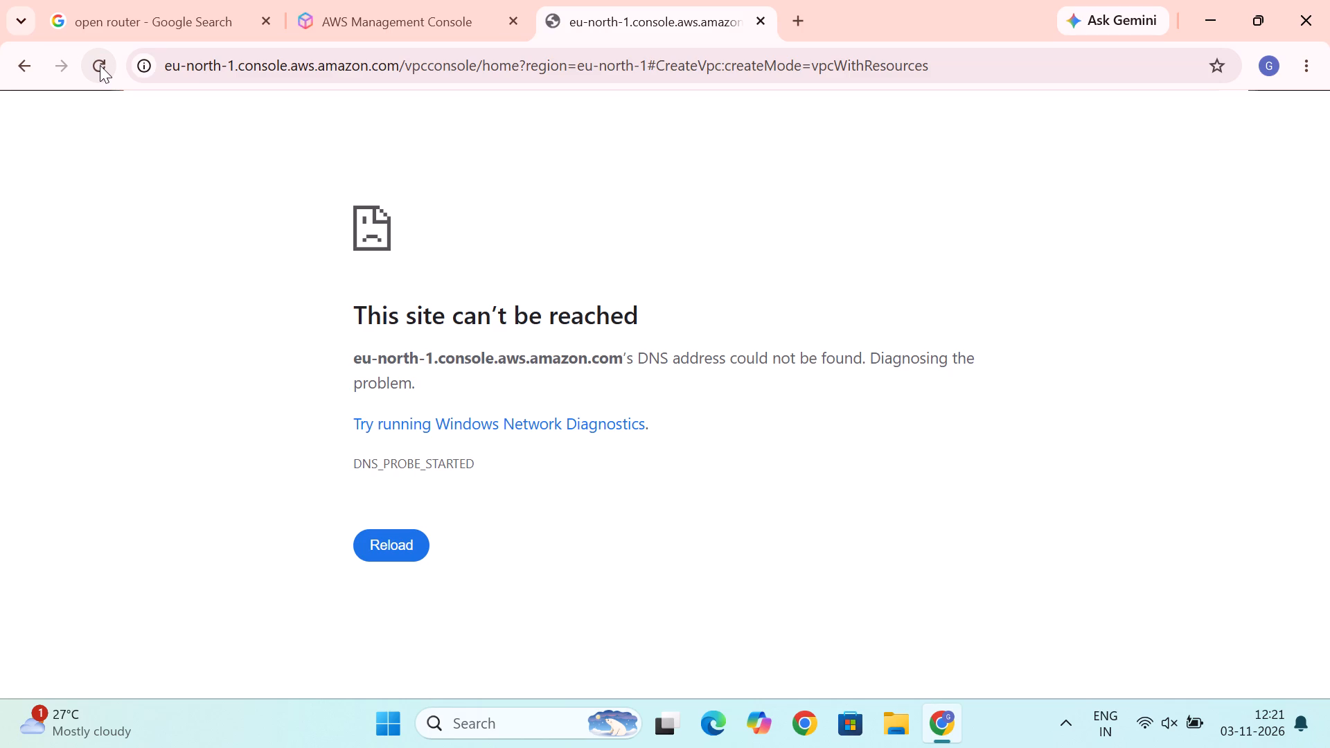
left_click(100, 65)
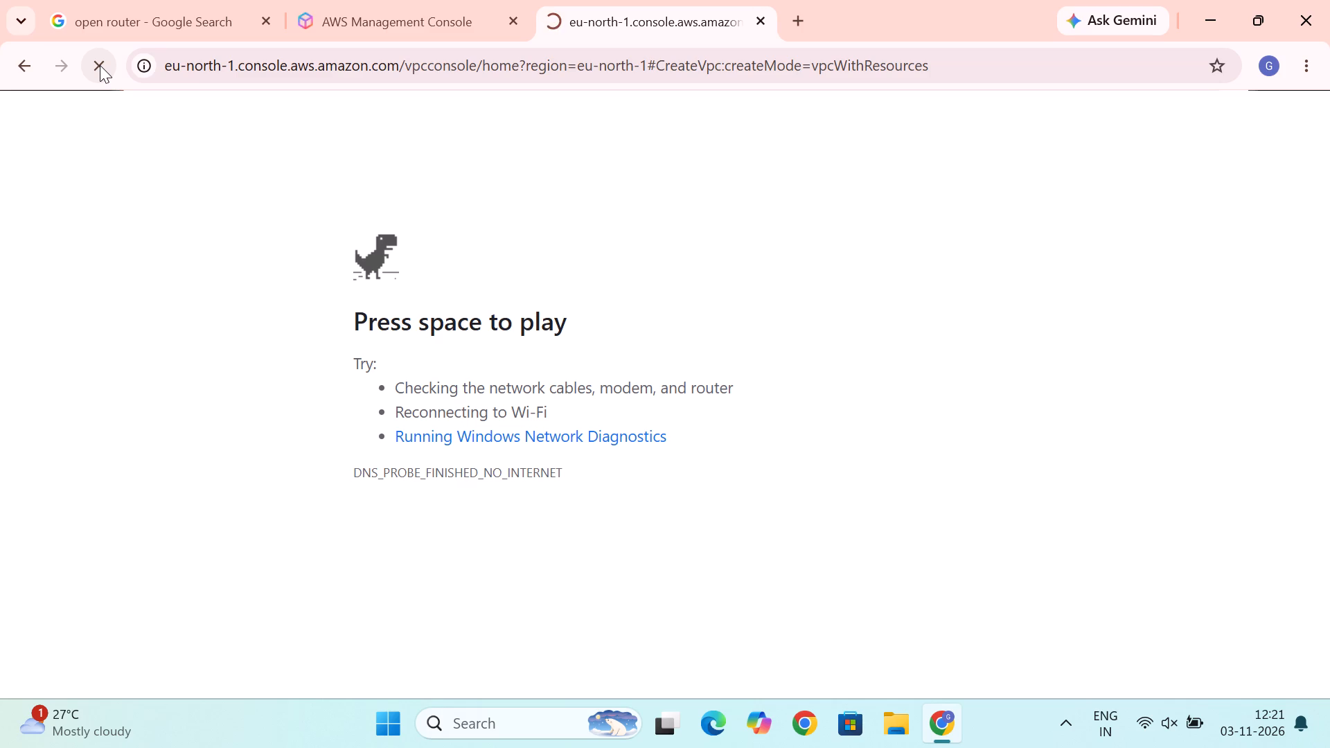
double_click(100, 65)
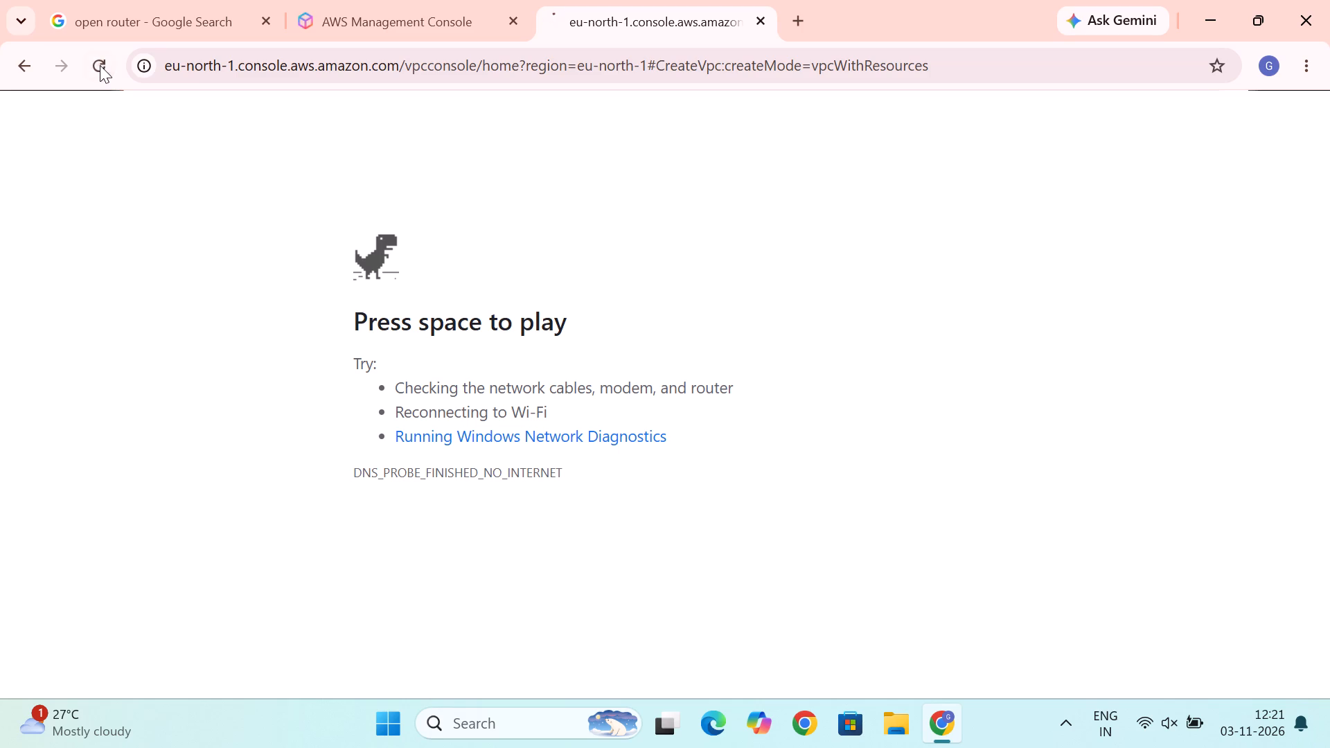
left_click(100, 65)
Close the offline Create VPC page and reopen the console sign-in from the AWS Management Console page.
left_click(753, 27)
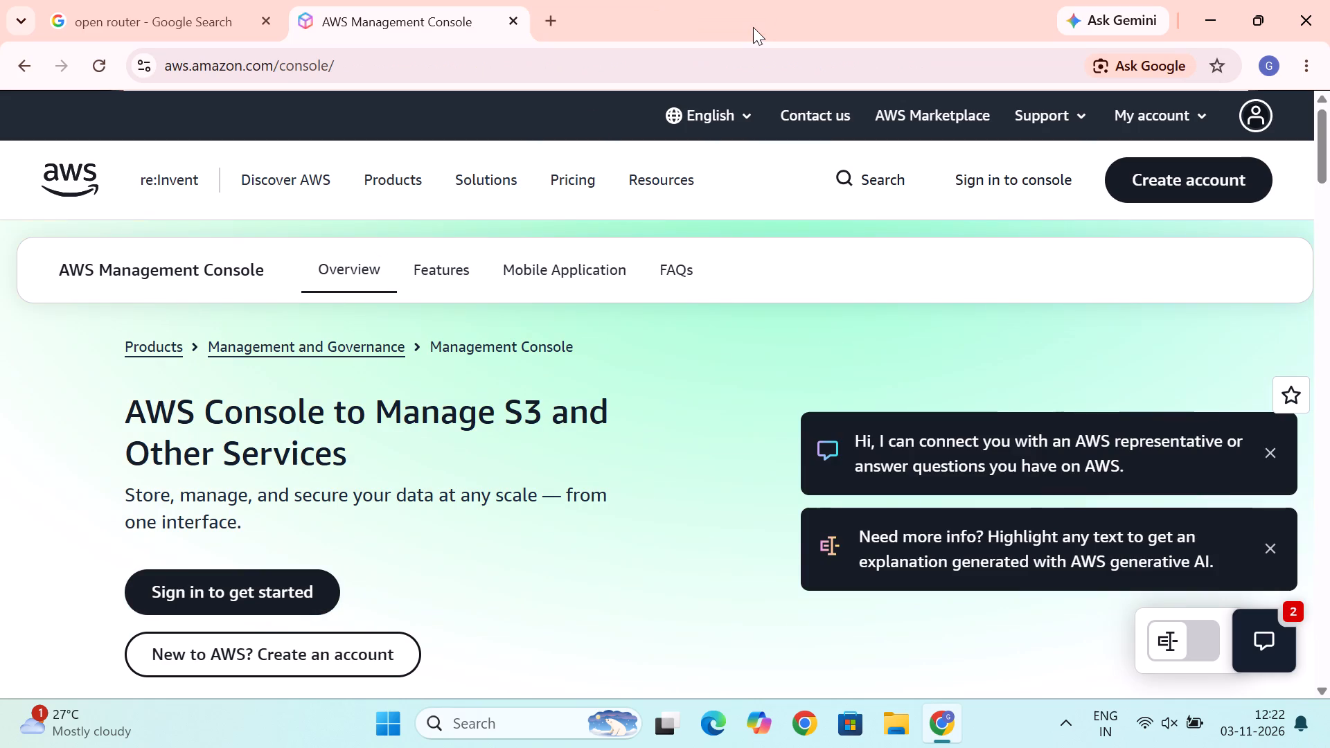
left_click(952, 187)
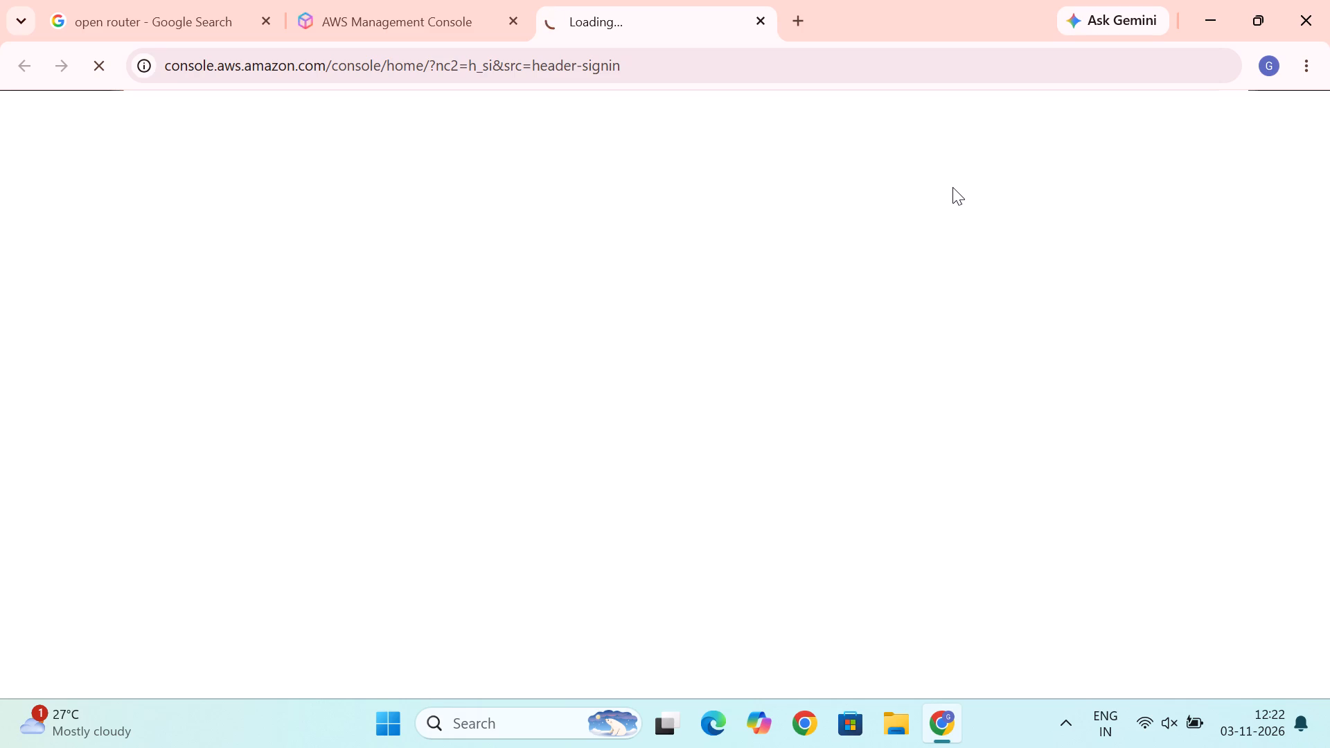
Check the computer's Wi-Fi connection and look through the list of available wireless networks.
left_click(1152, 711)
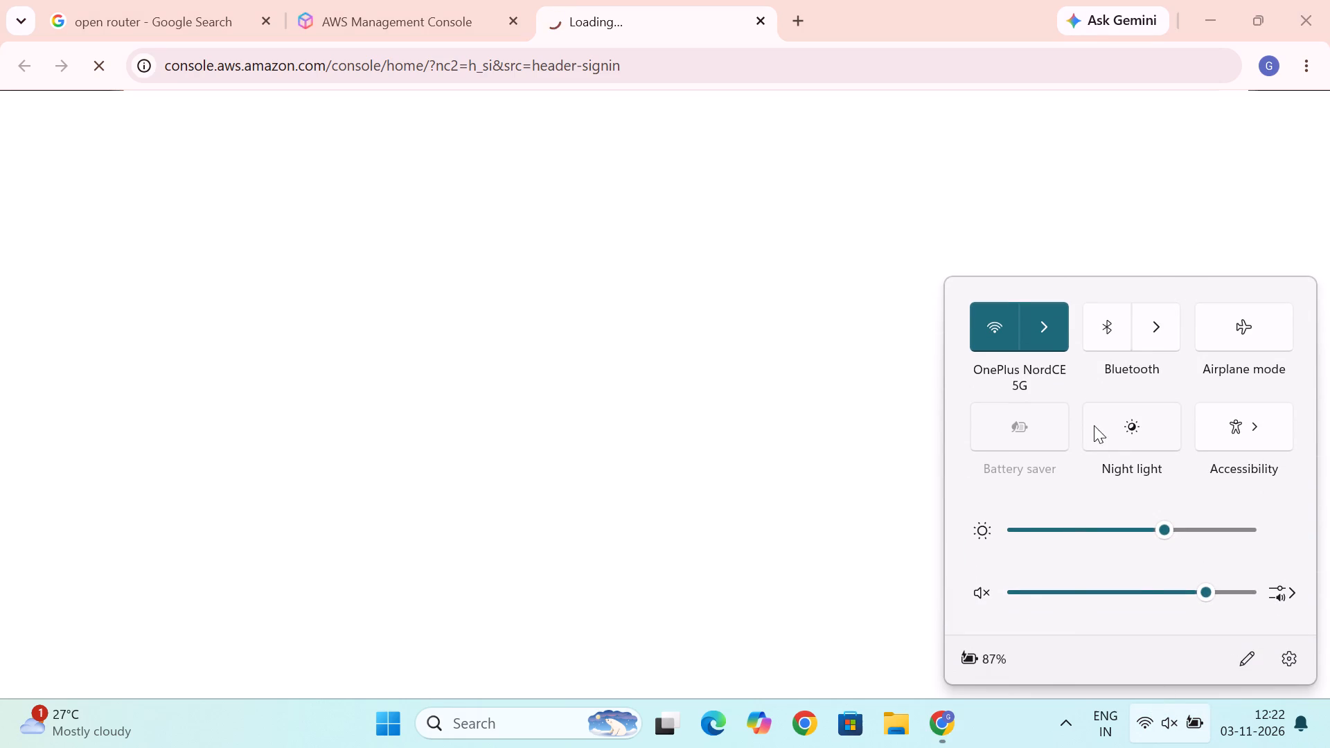
left_click(1060, 329)
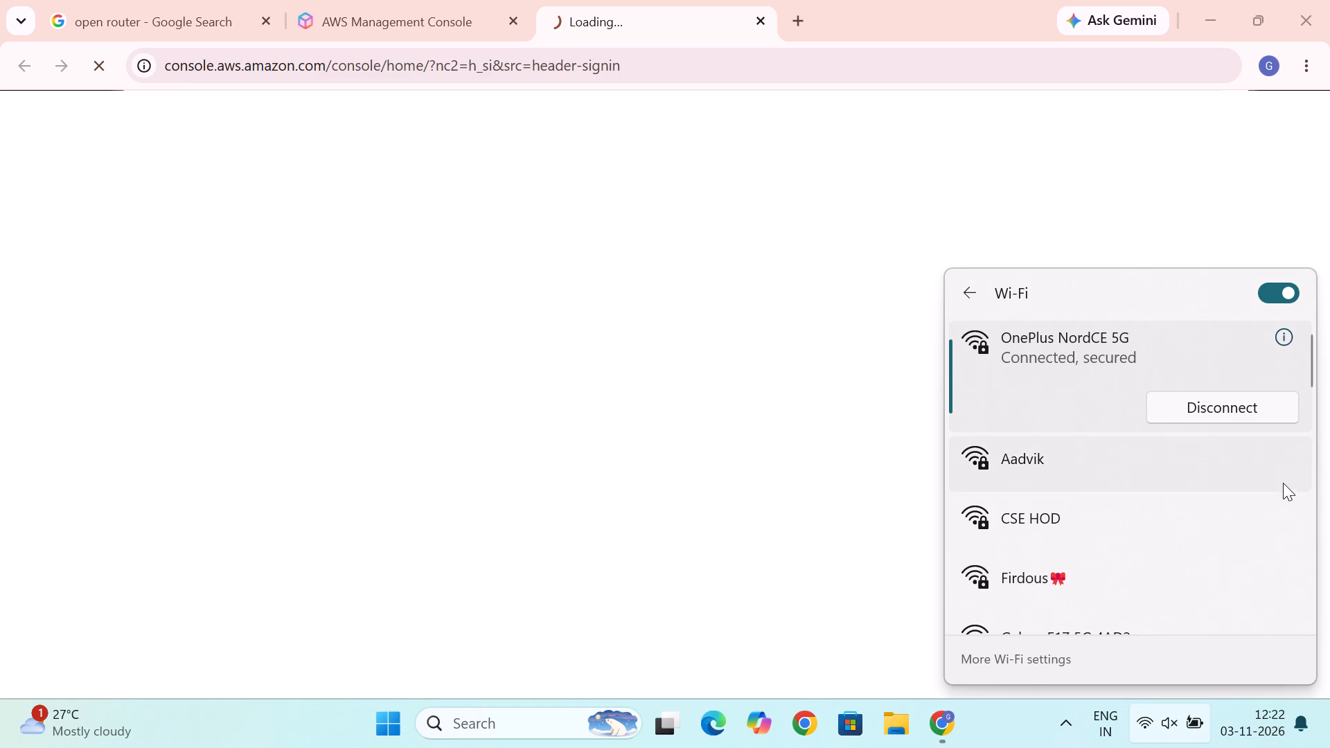
left_click_drag(1315, 376, 1318, 384)
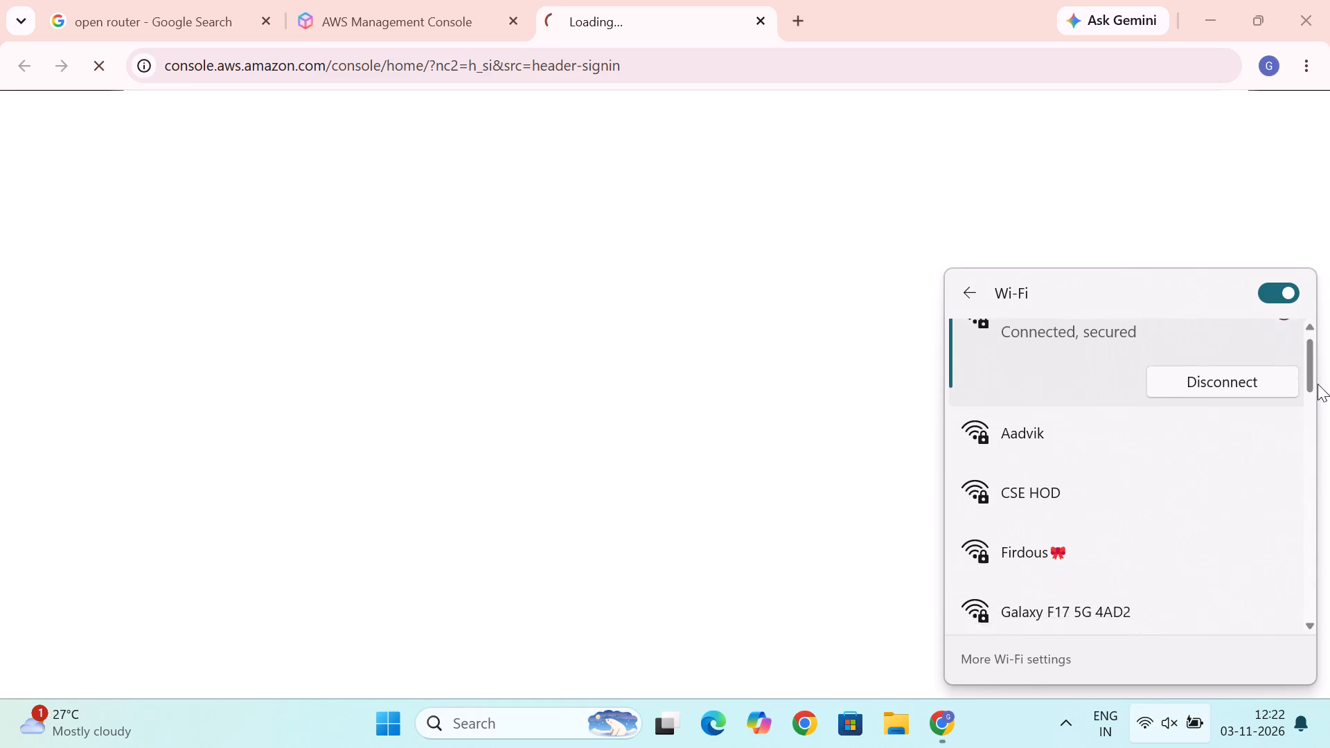
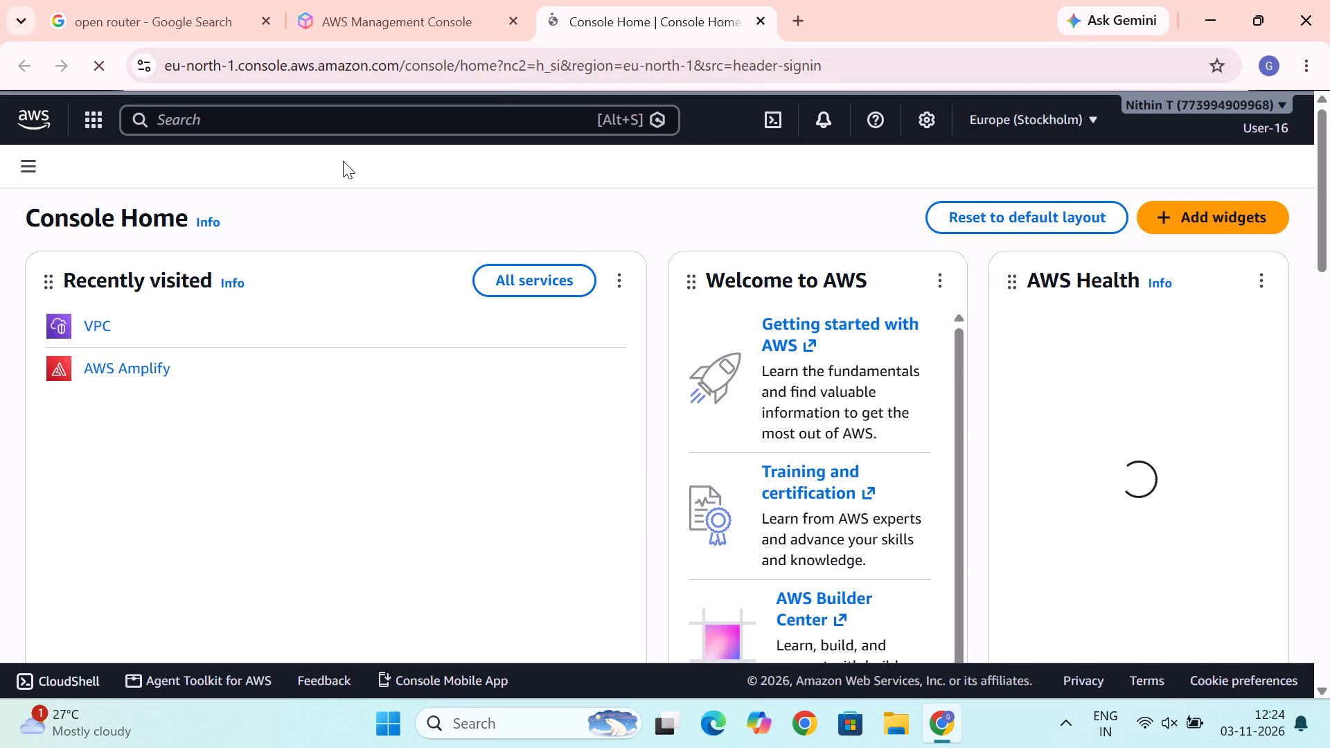
Open the VPC service dashboard from the recently visited services on Console Home.
left_click(96, 322)
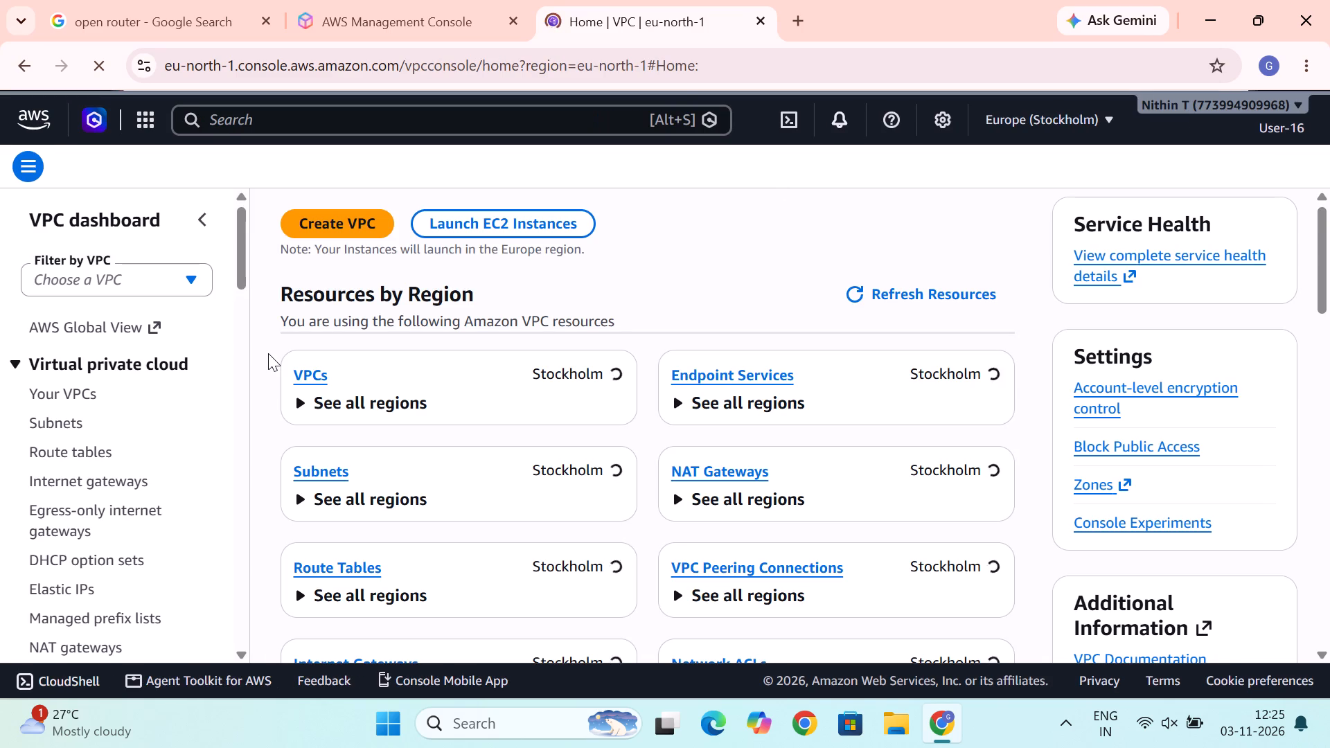
Look through the lists of existing VPCs and subnets in the Stockholm region.
left_click(310, 378)
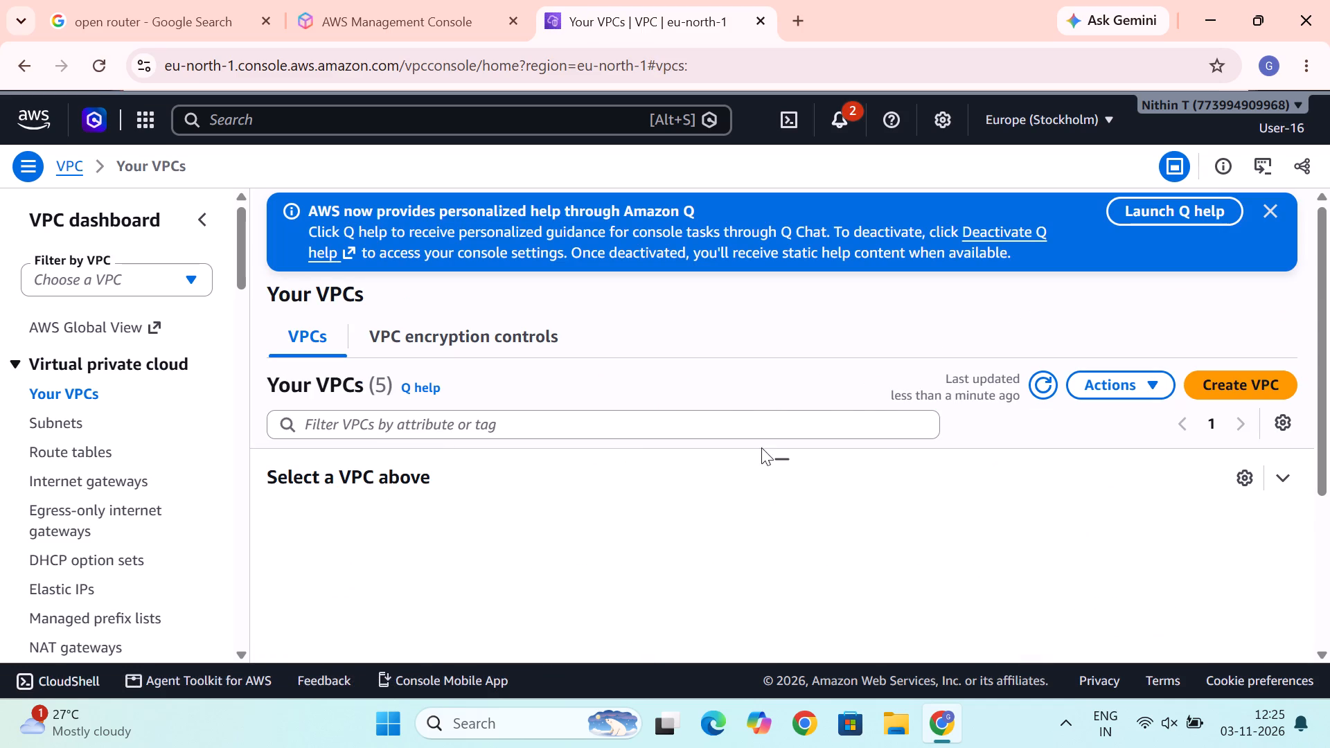
double_click(781, 452)
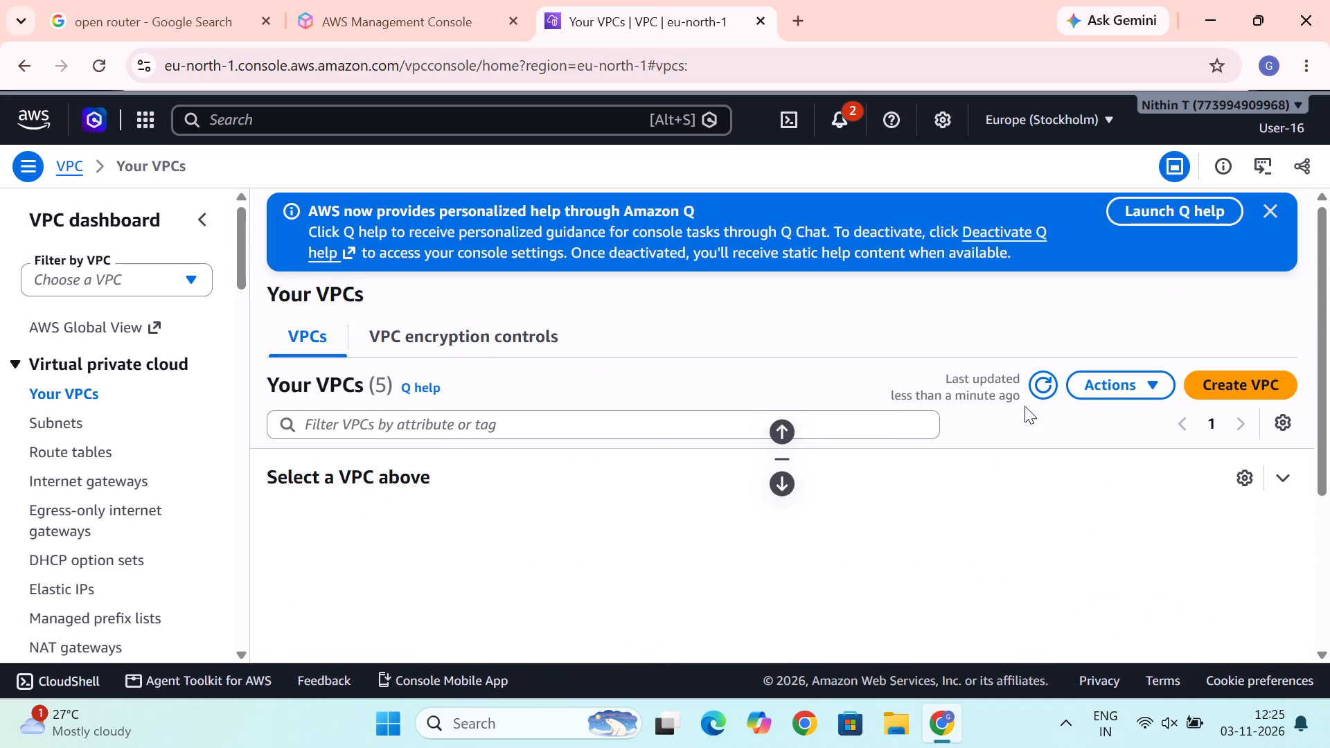
left_click(1036, 389)
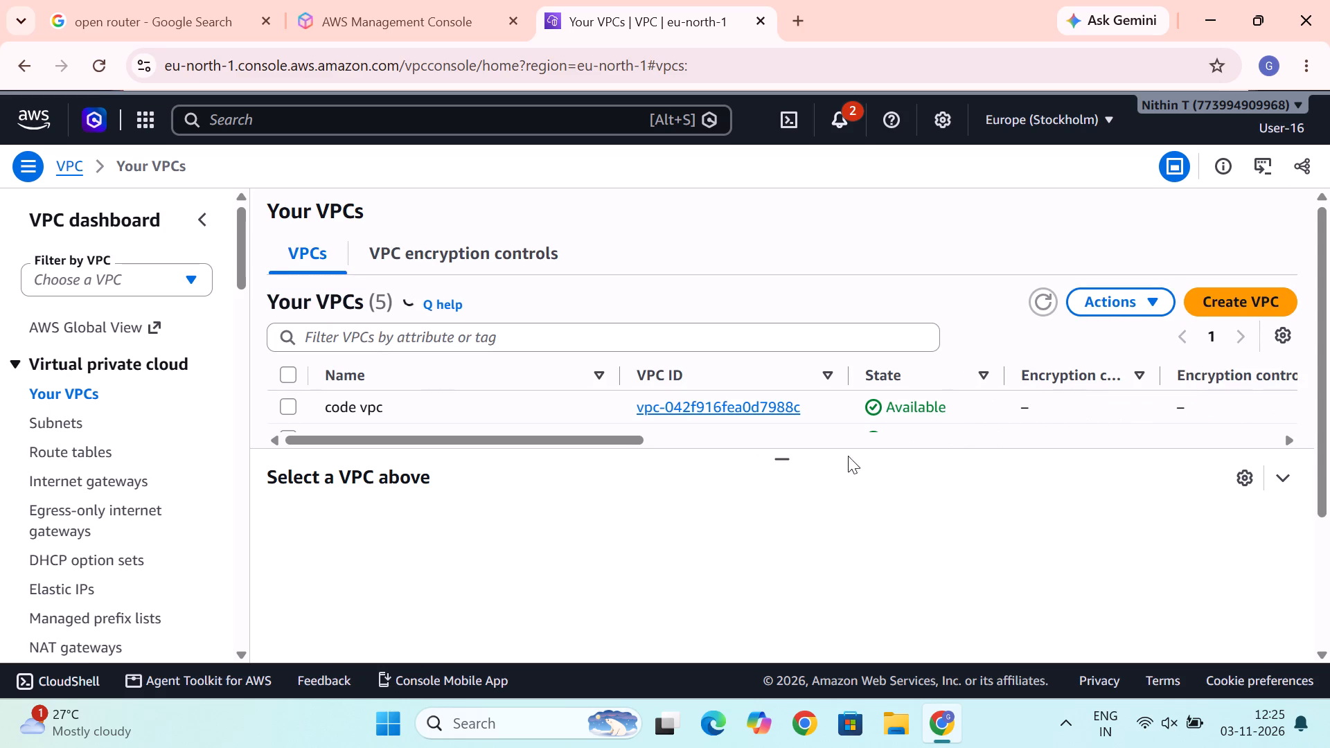
left_click_drag(779, 461, 778, 523)
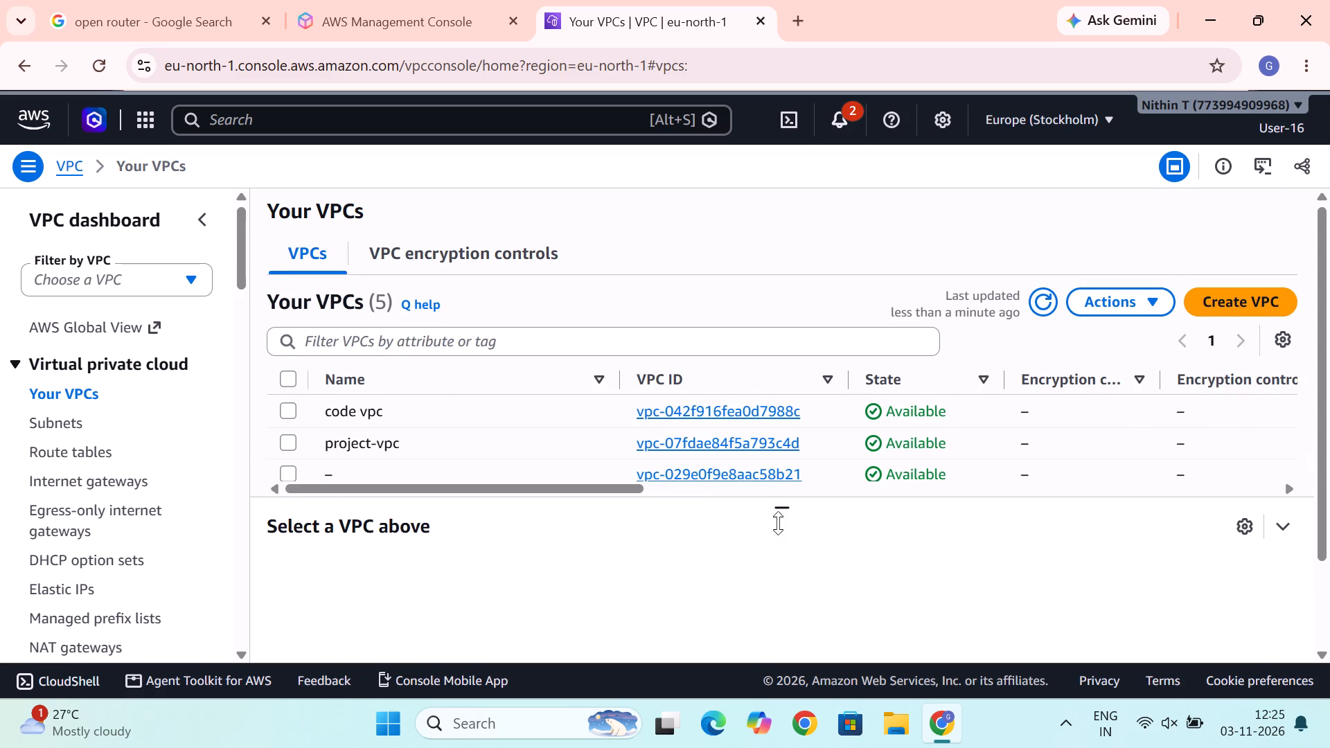
left_click_drag(778, 523, 775, 547)
left_click_drag(1326, 362, 1329, 415)
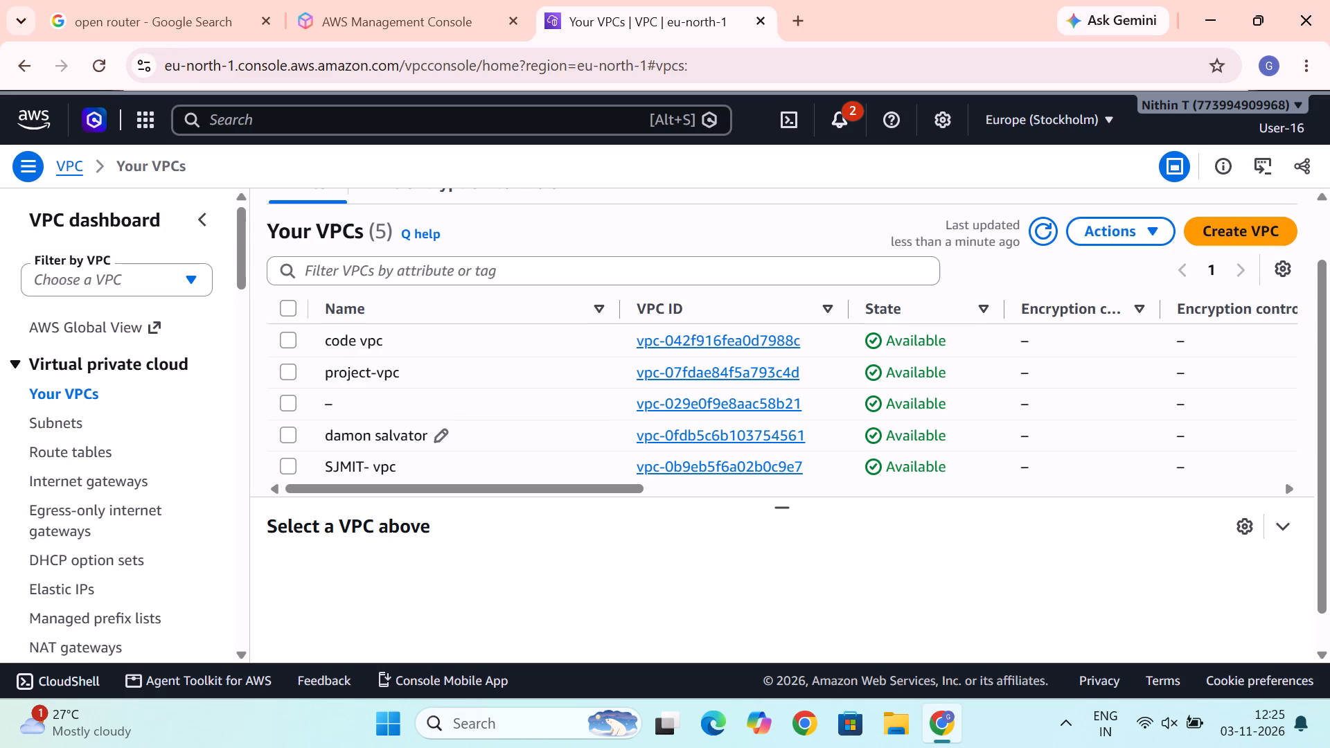
left_click(68, 419)
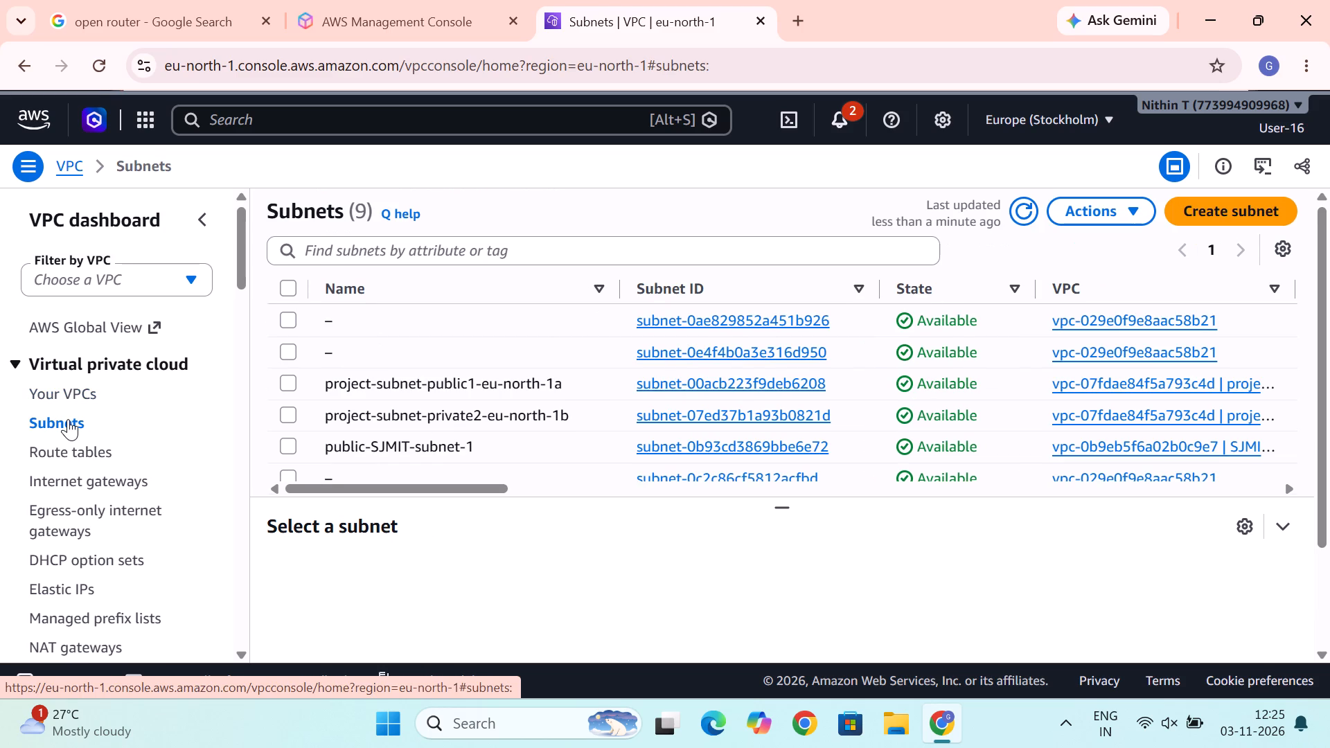
left_click(60, 398)
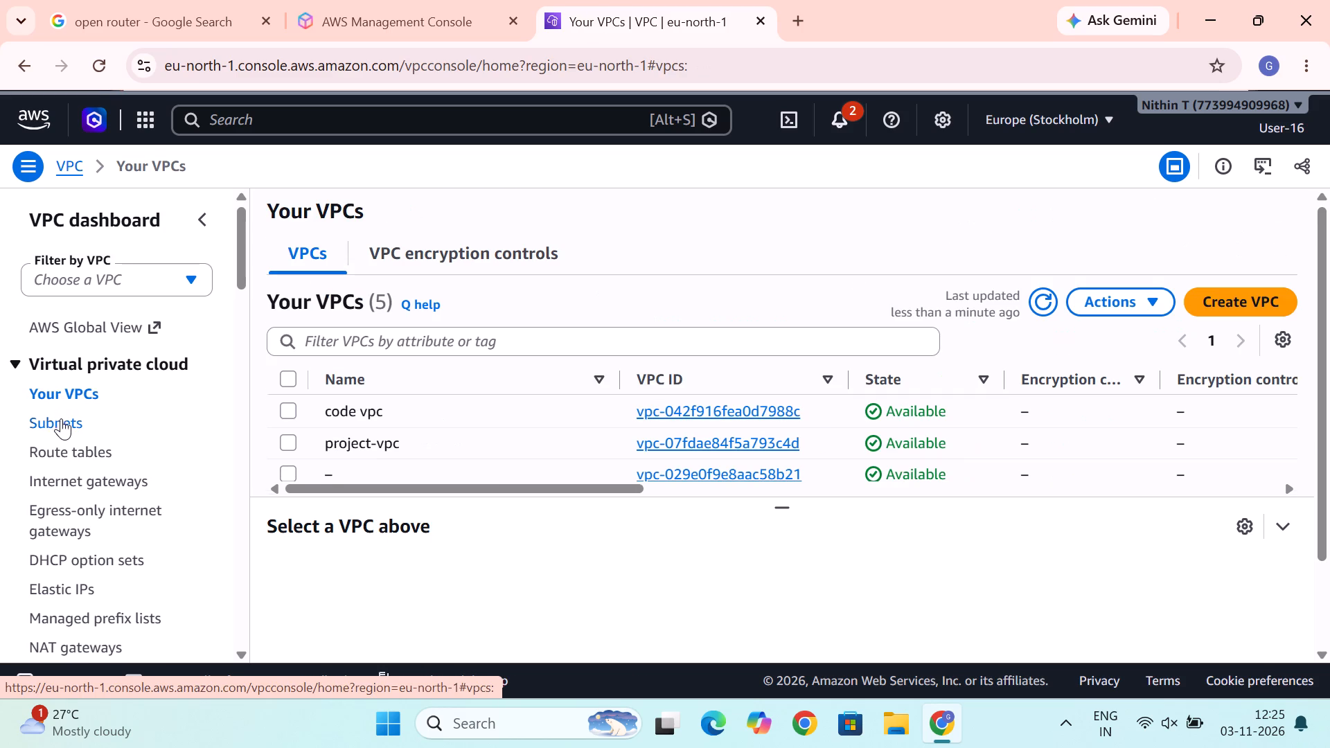
left_click(61, 425)
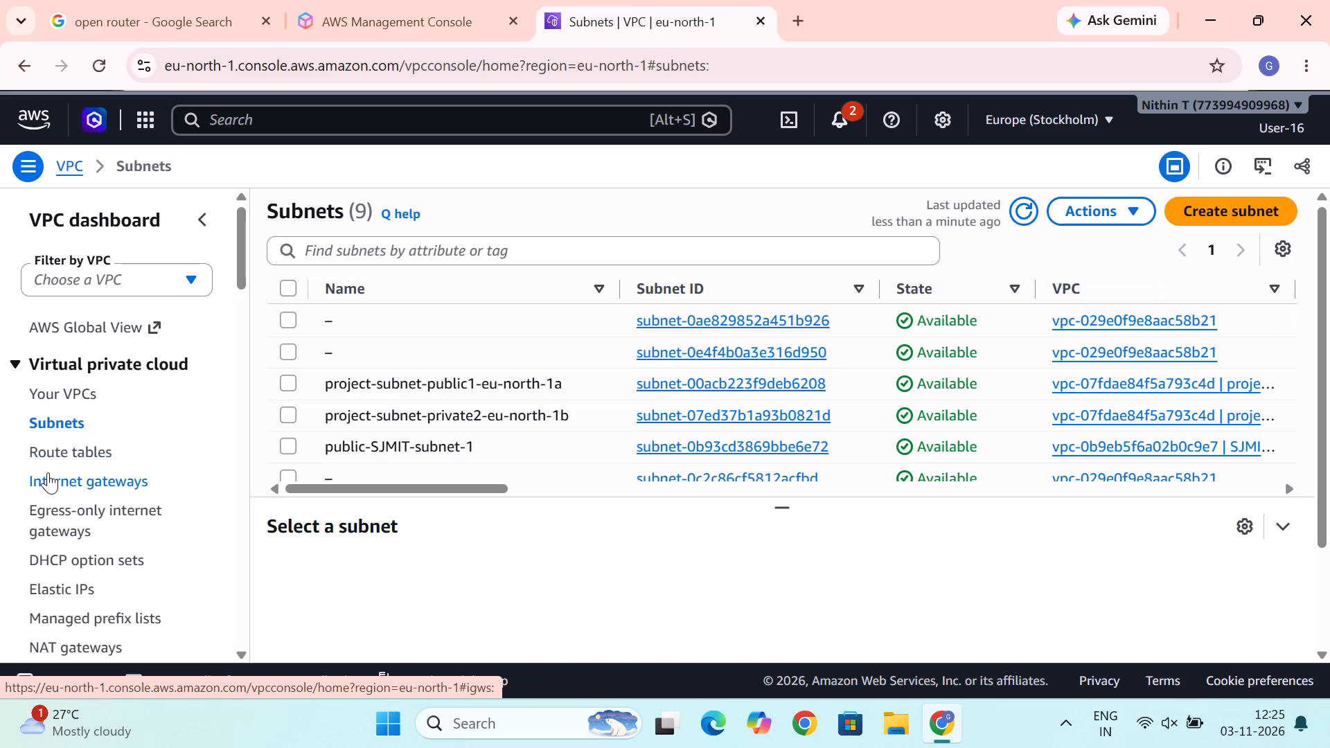
Create an internet gateway with the name tag damon-igw.
left_click(48, 472)
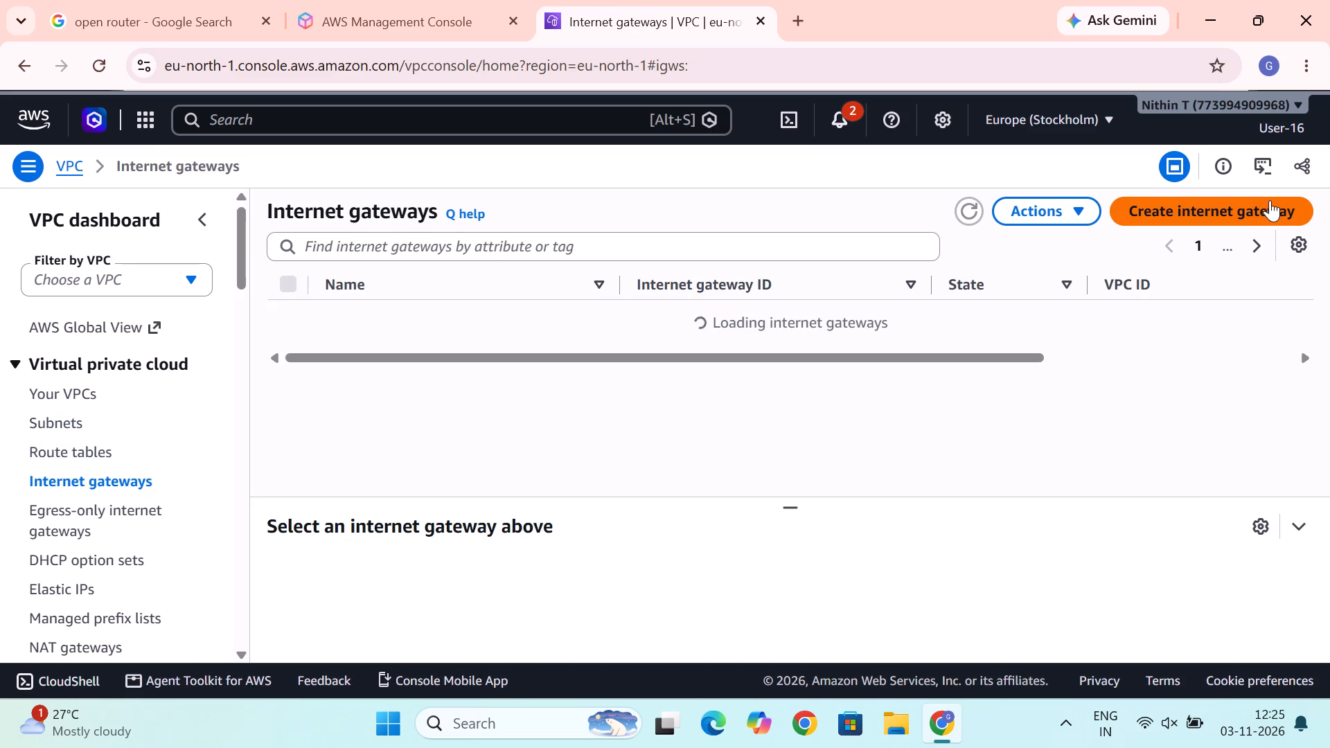
left_click(1253, 202)
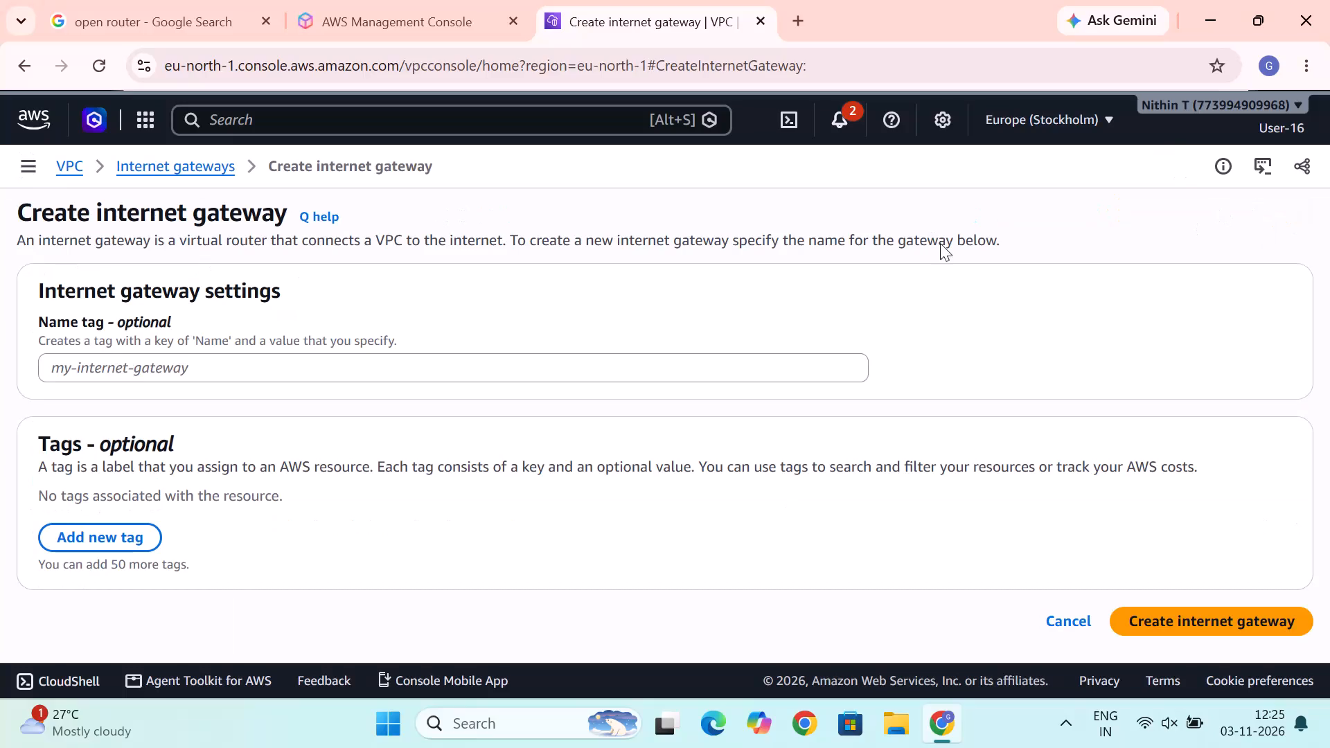
left_click(400, 365)
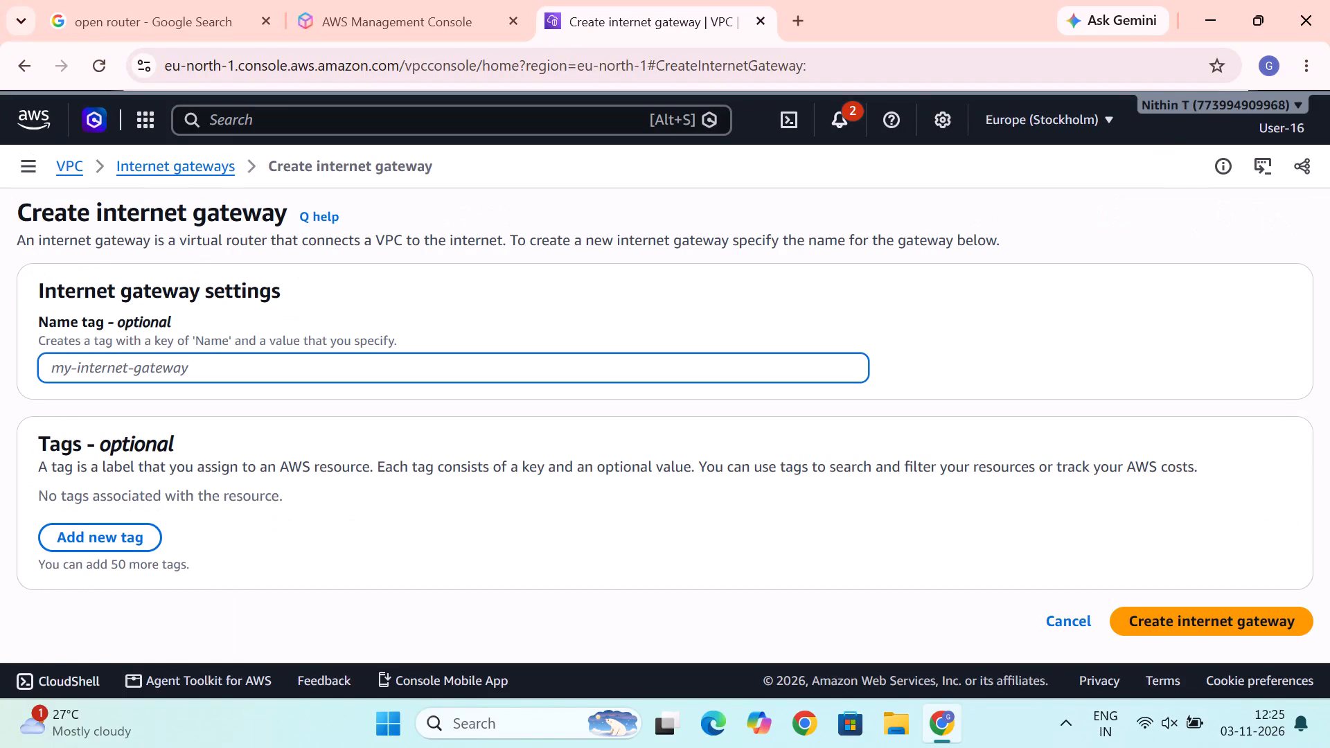
type("dam")
key("BackSpace")
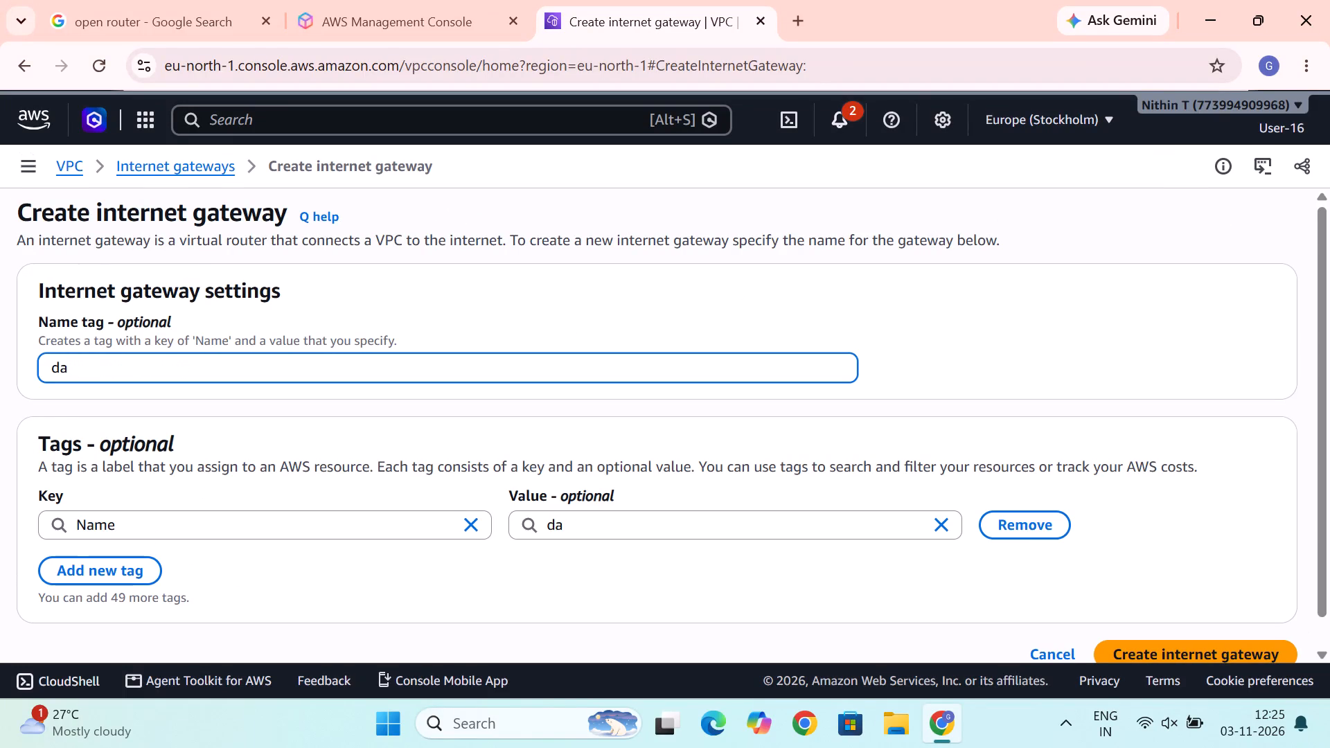
type("mon")
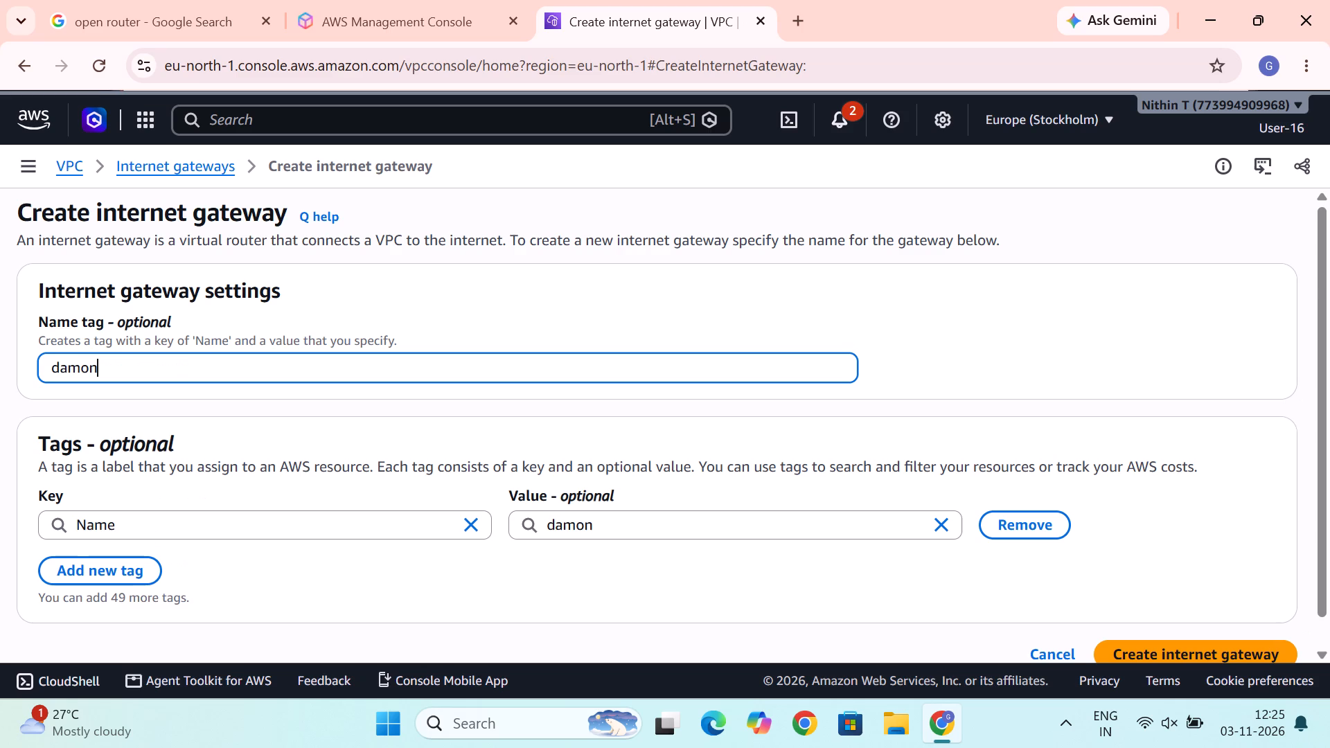
key("minus")
type("igw")
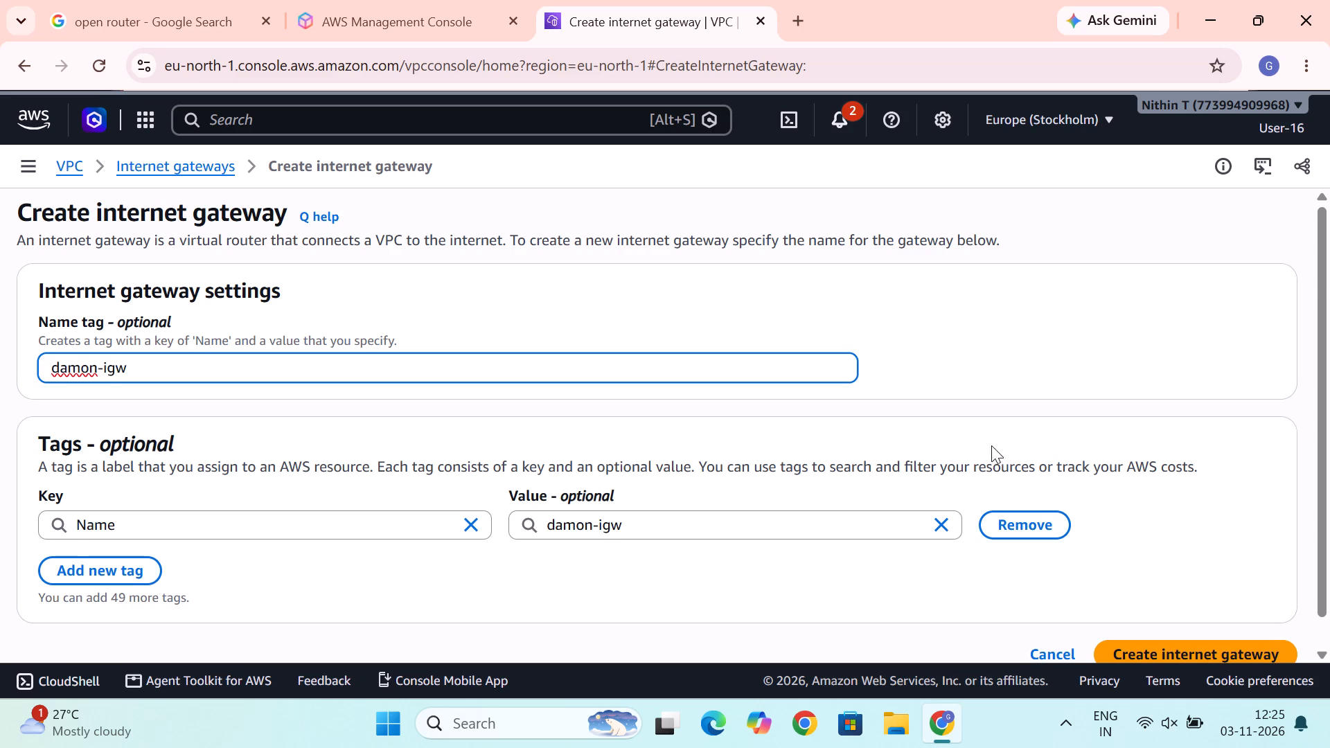
left_click(1137, 642)
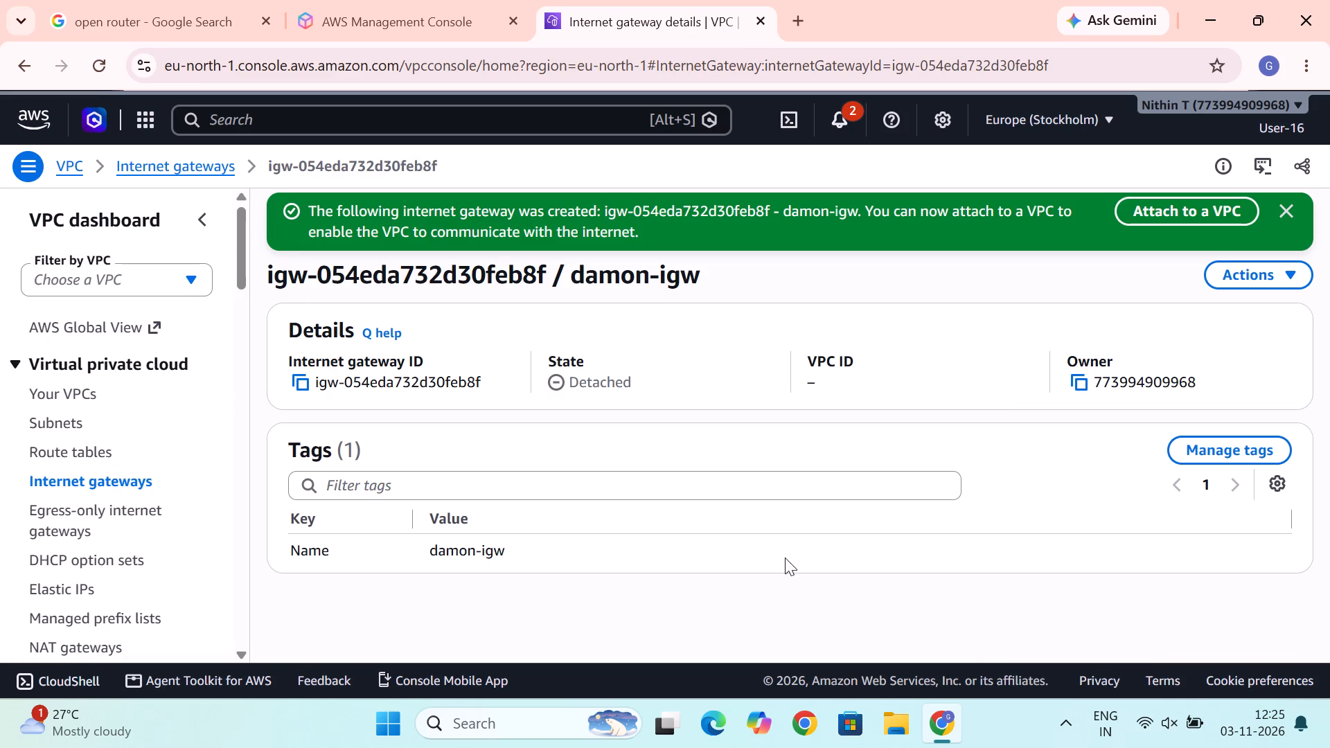
Attach the new damon-igw internet gateway to the damon salvator VPC.
left_click(1156, 206)
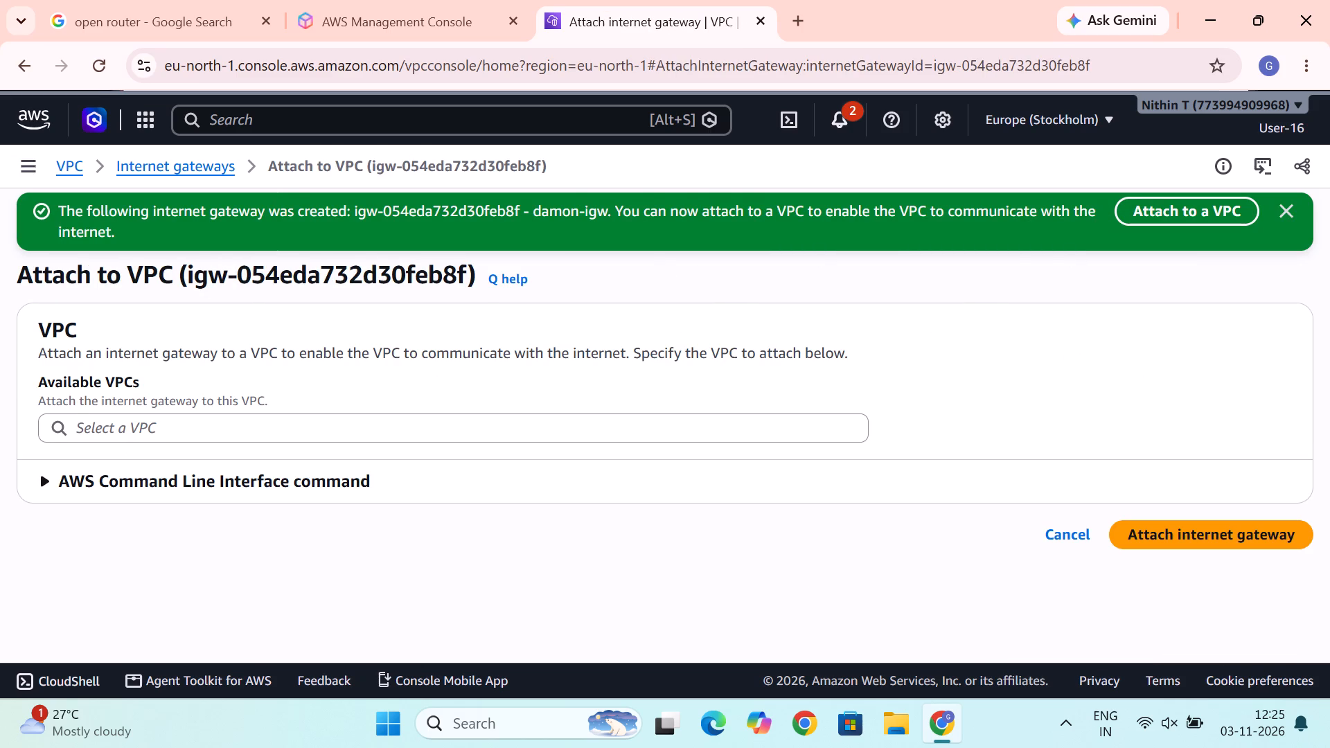
left_click(481, 424)
left_click(481, 424)
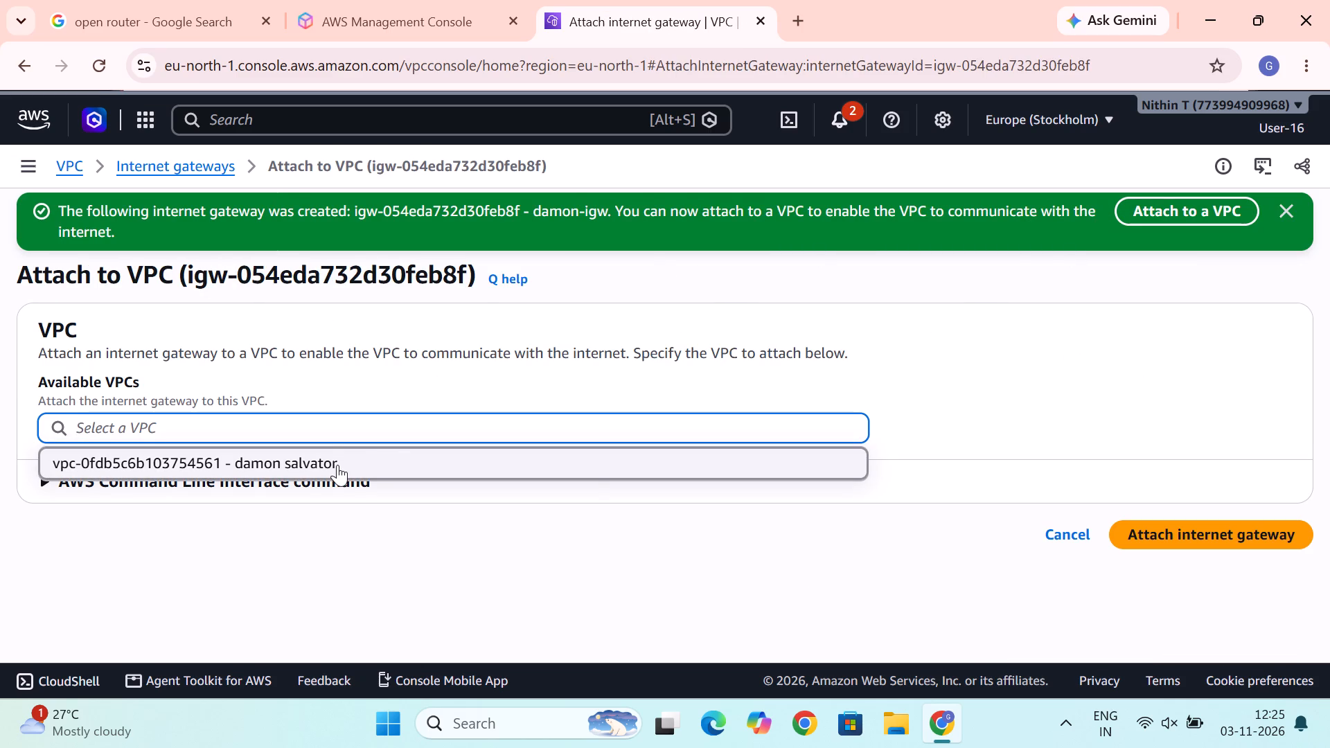
left_click(337, 465)
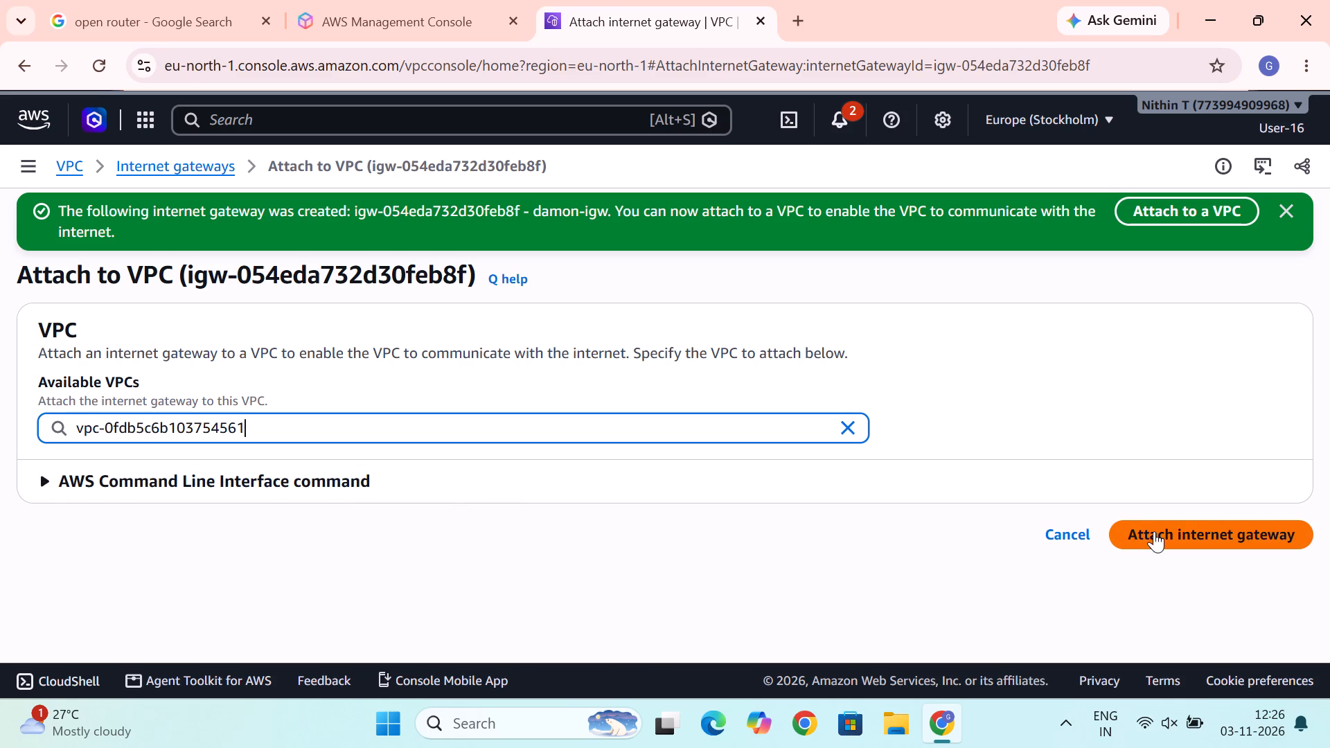
left_click(1154, 531)
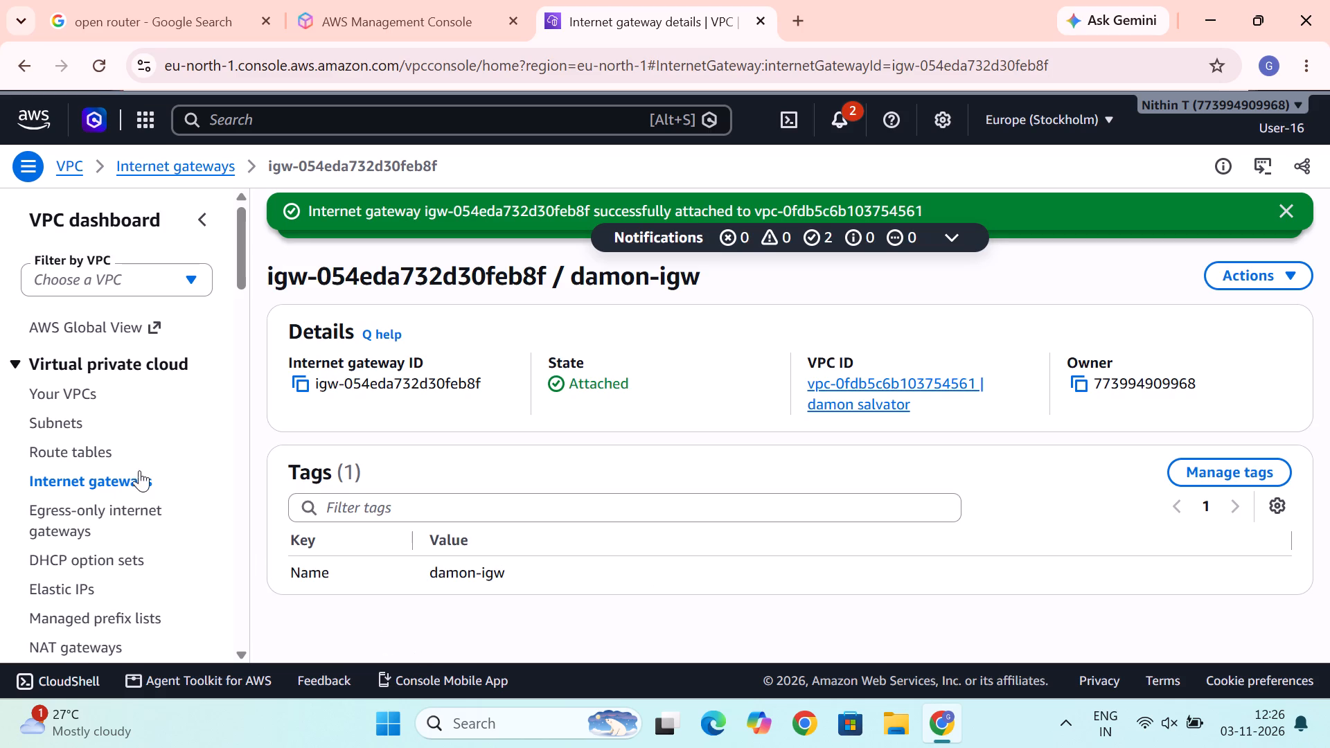
Start creating a subnet and choose the damon salvator VPC for it.
left_click(59, 425)
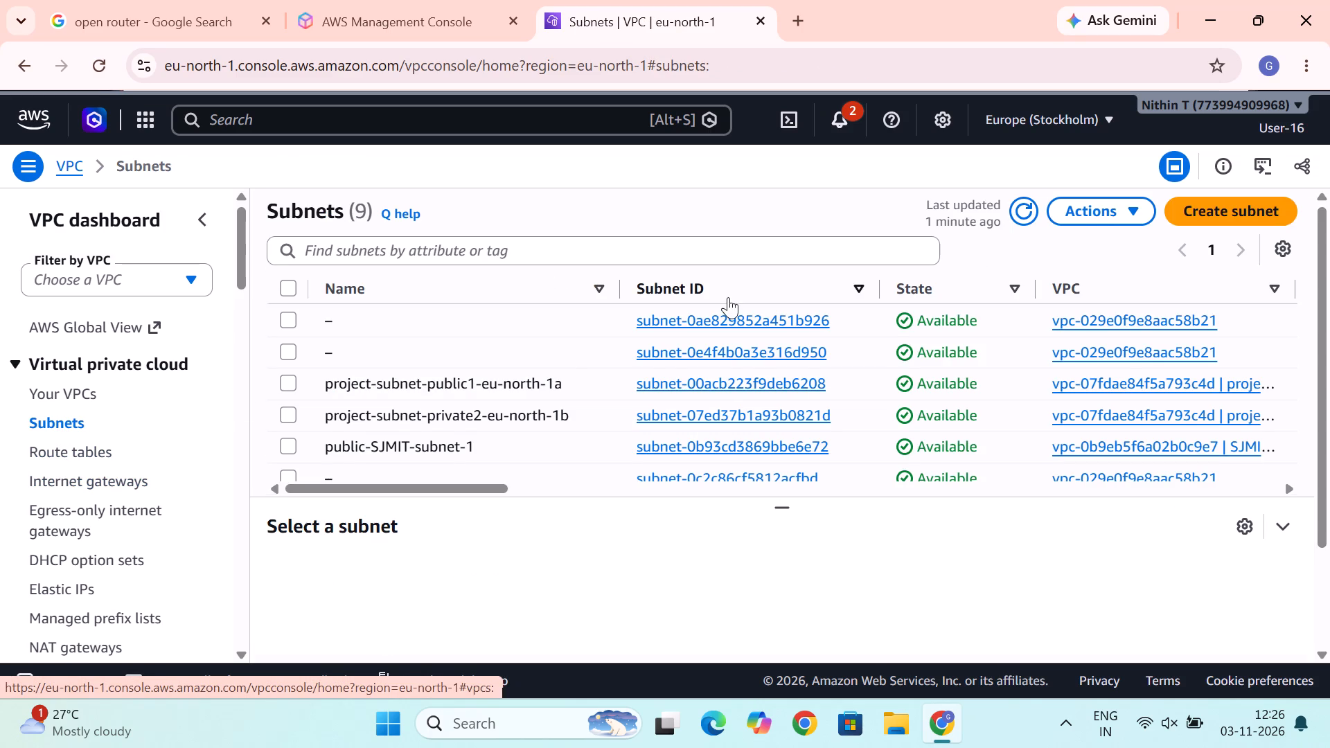
left_click(1218, 211)
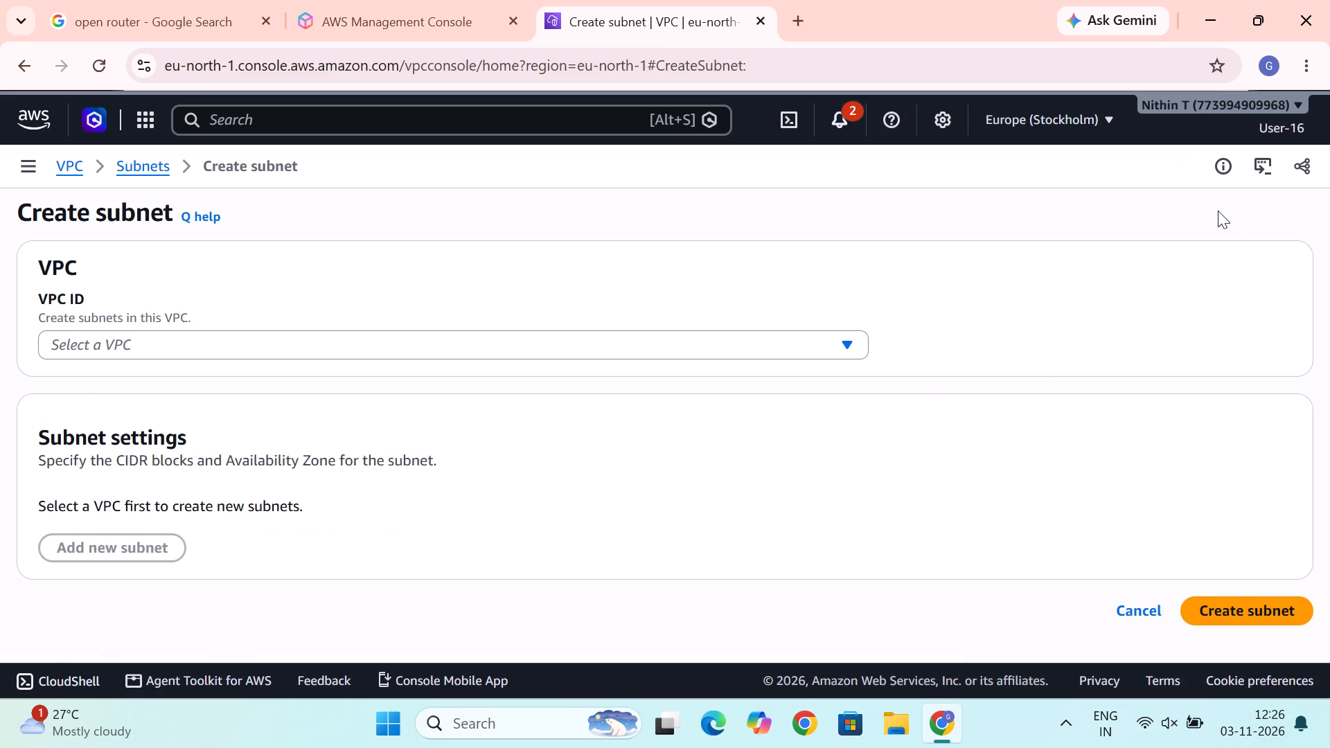
left_click(412, 359)
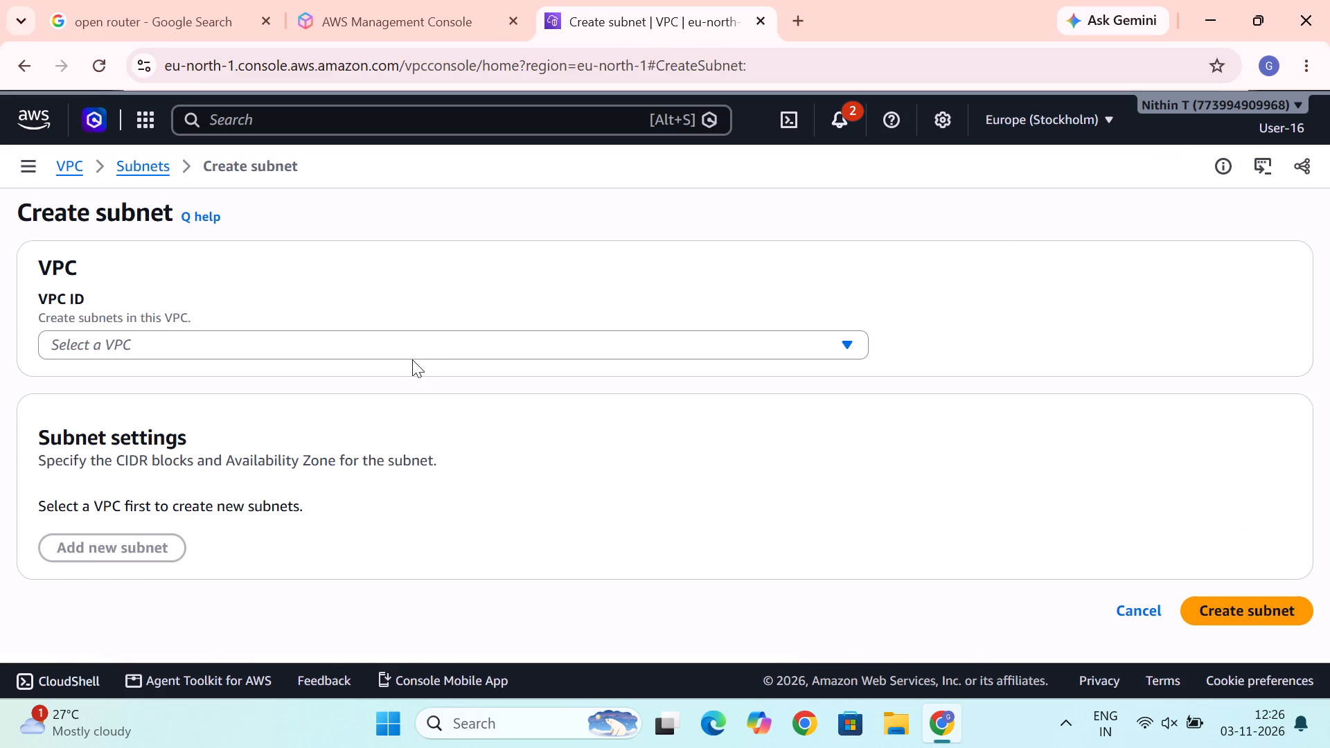
left_click(411, 346)
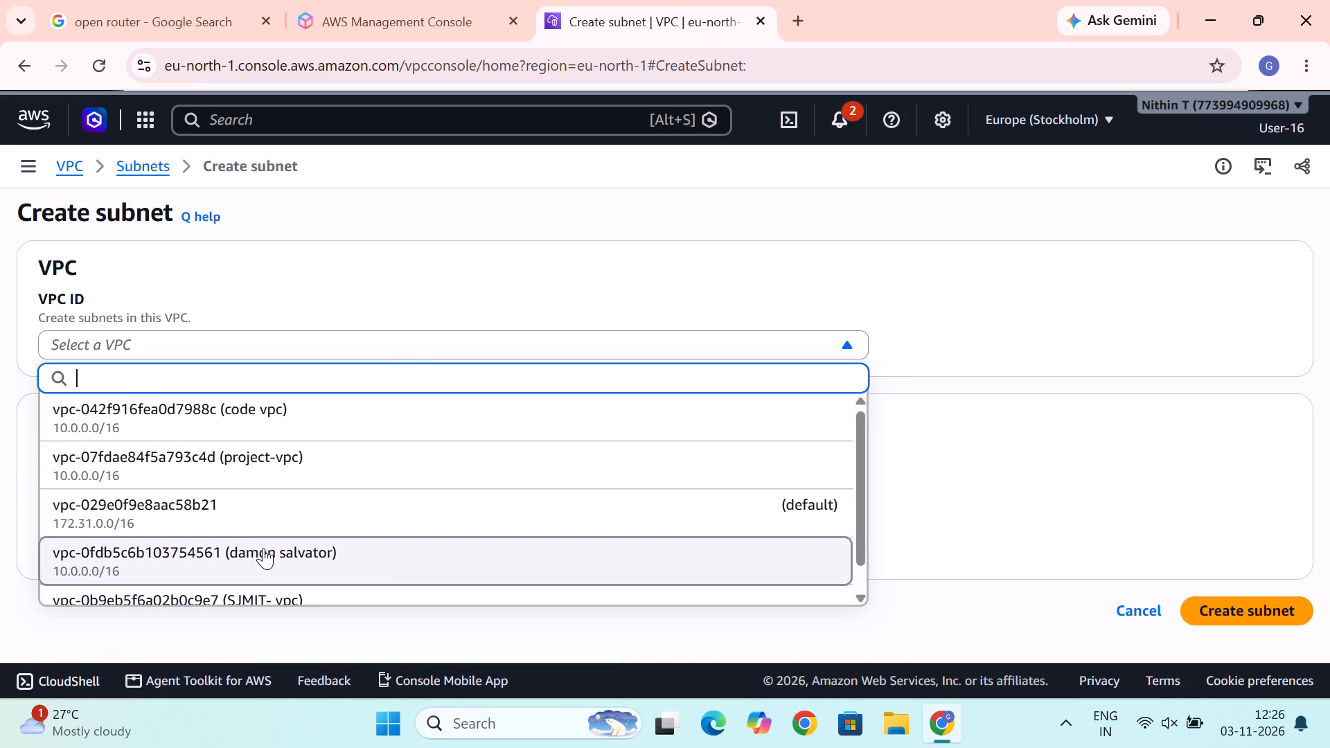
left_click(263, 548)
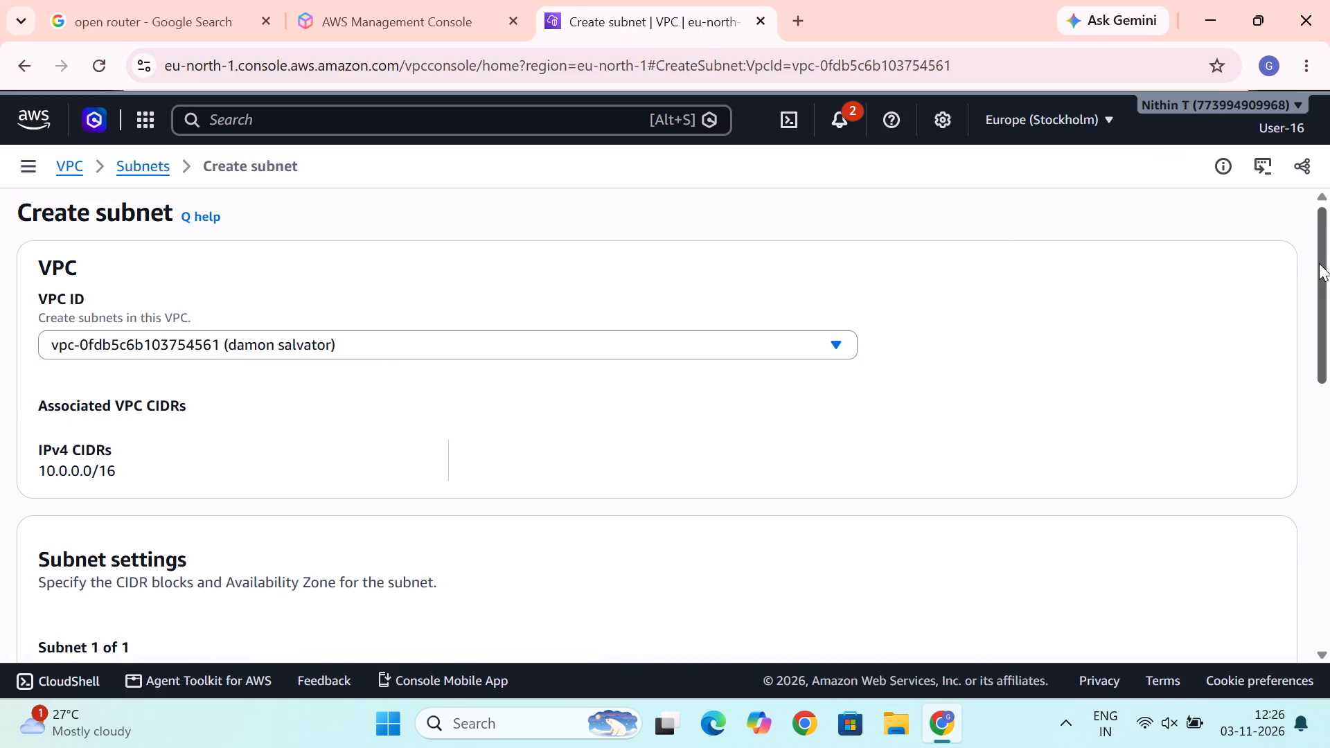
Name the subnet damon-salvator-public1 and set its Availability Zone to eun1-az1 (eu-north-1a).
left_click_drag(1327, 263, 1329, 373)
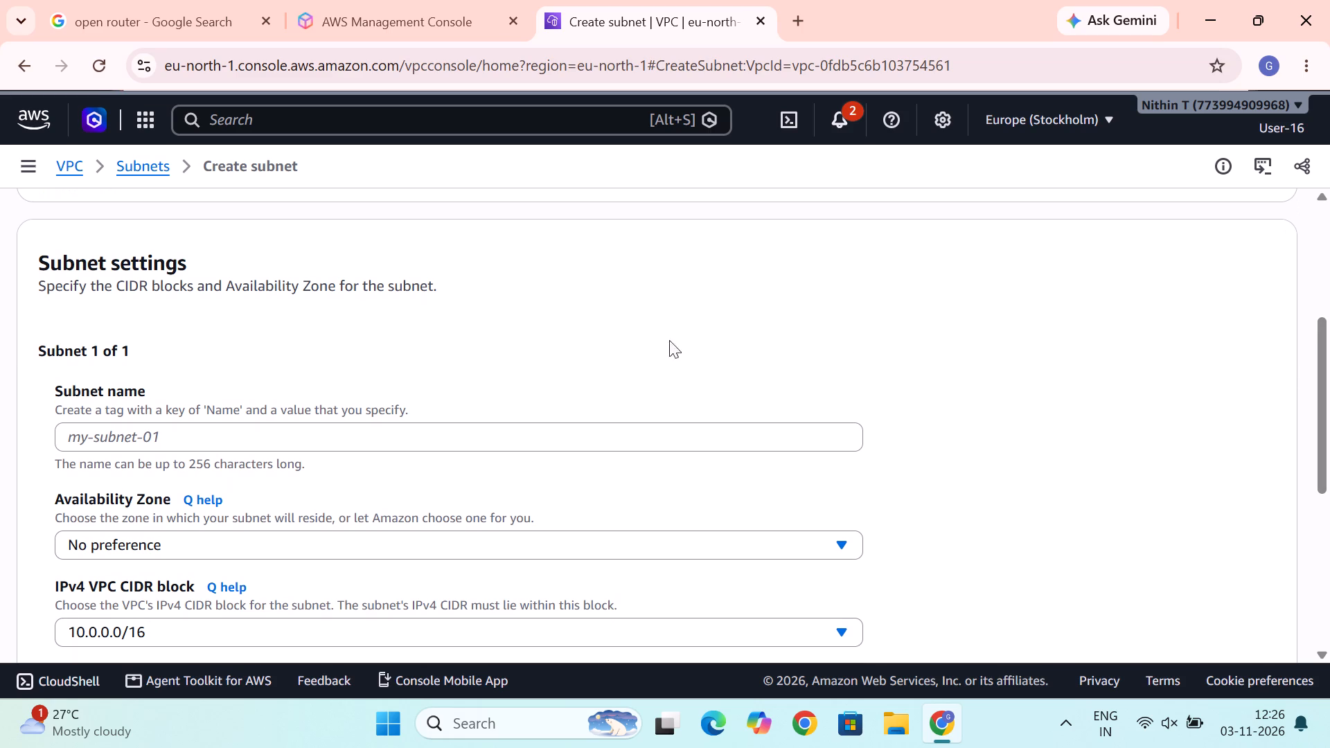
left_click(209, 430)
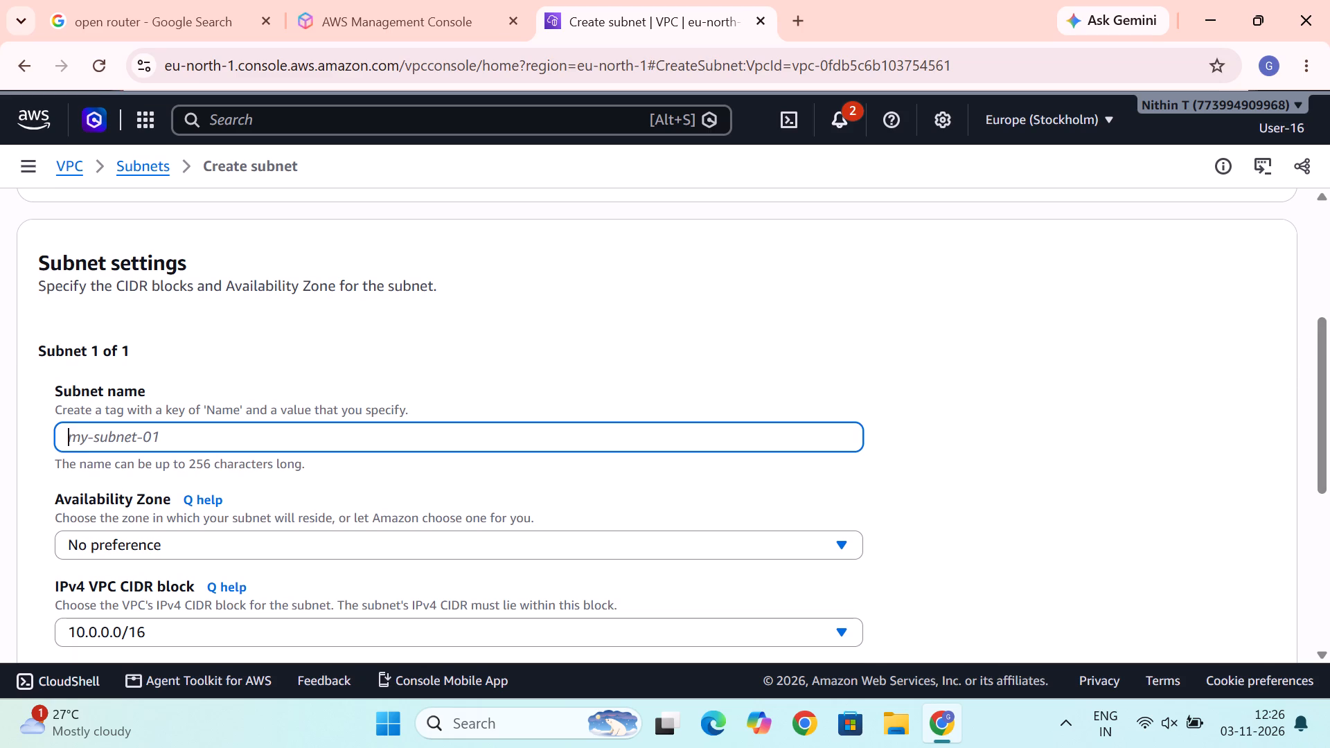
type("damon-salvator-publi")
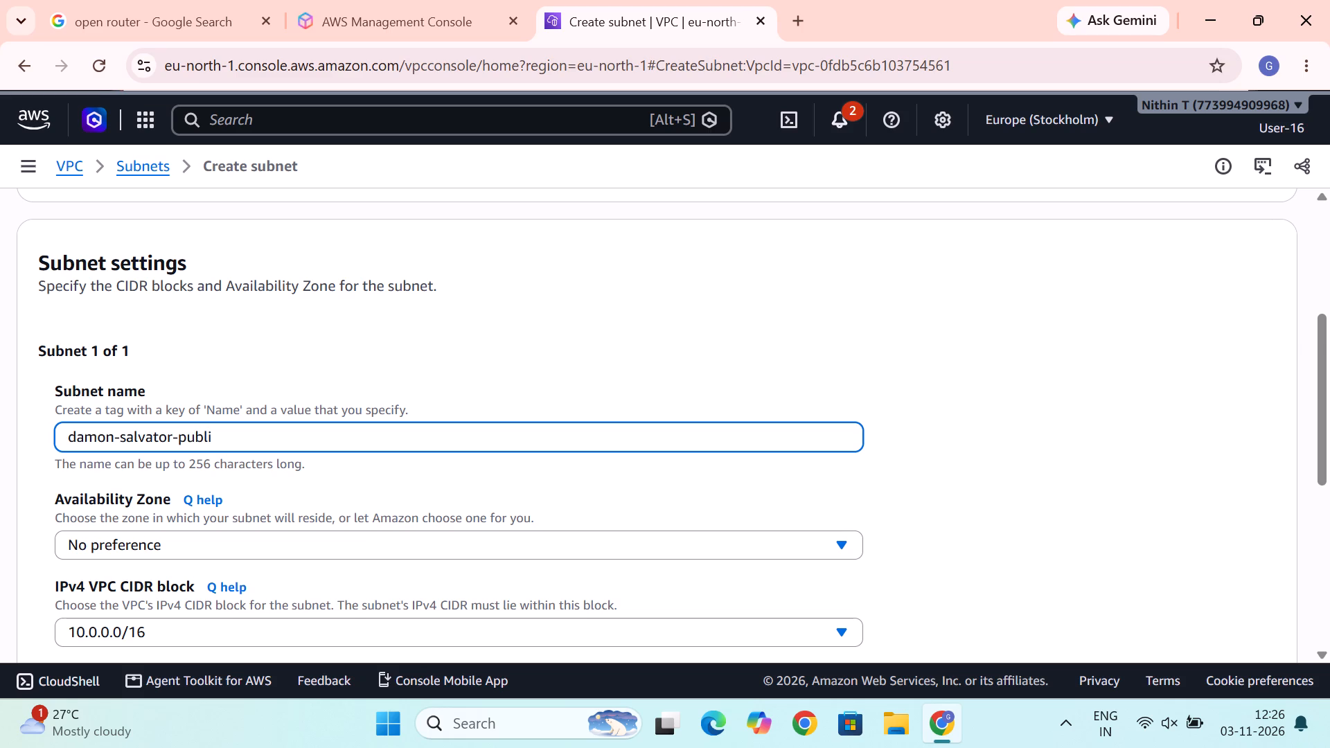
type("c1")
left_click(222, 541)
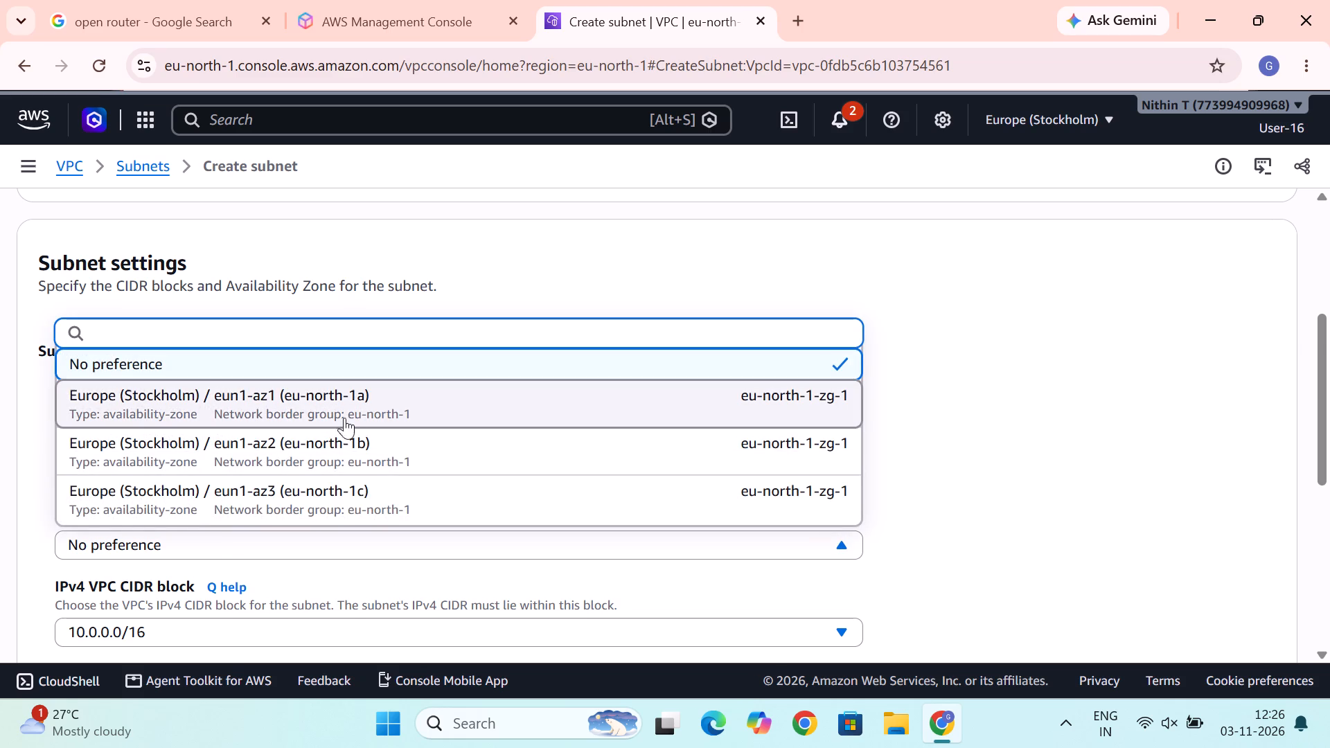
left_click(353, 411)
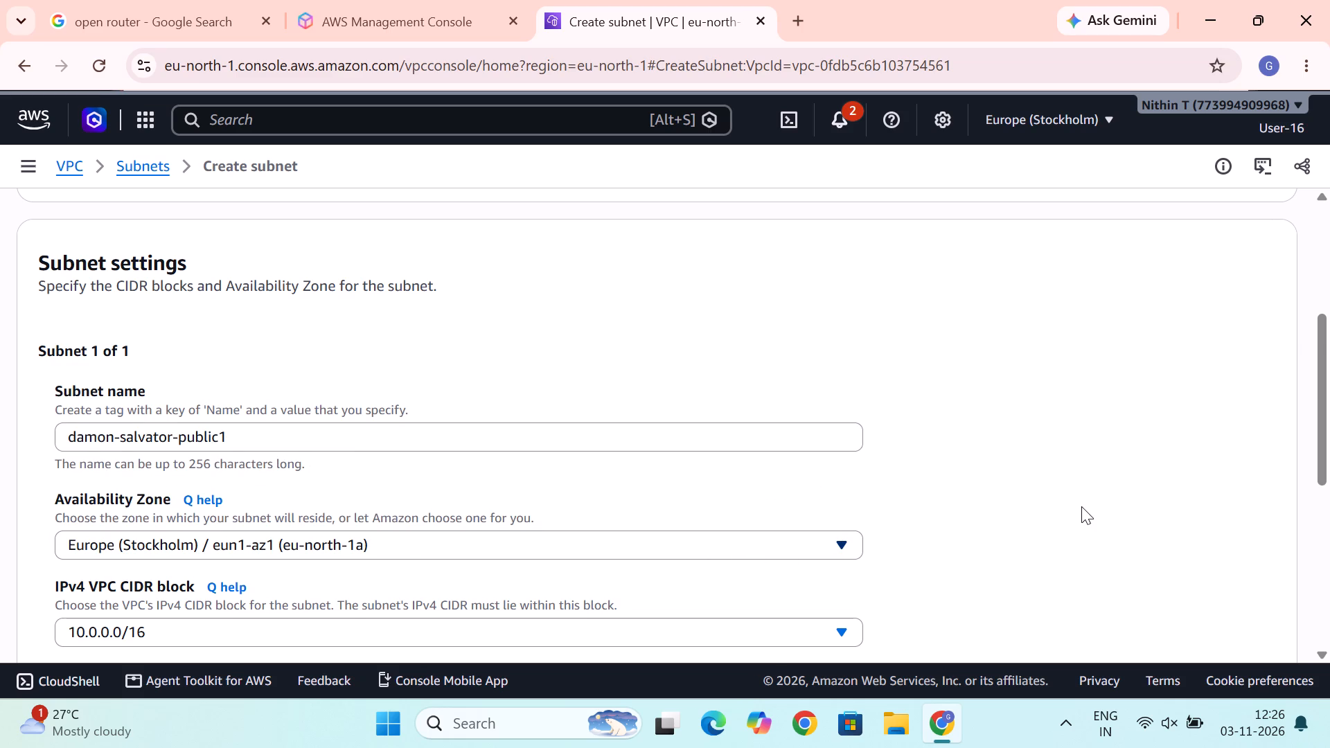
left_click(1081, 506)
key("Down")
key("Down")
key("Down")
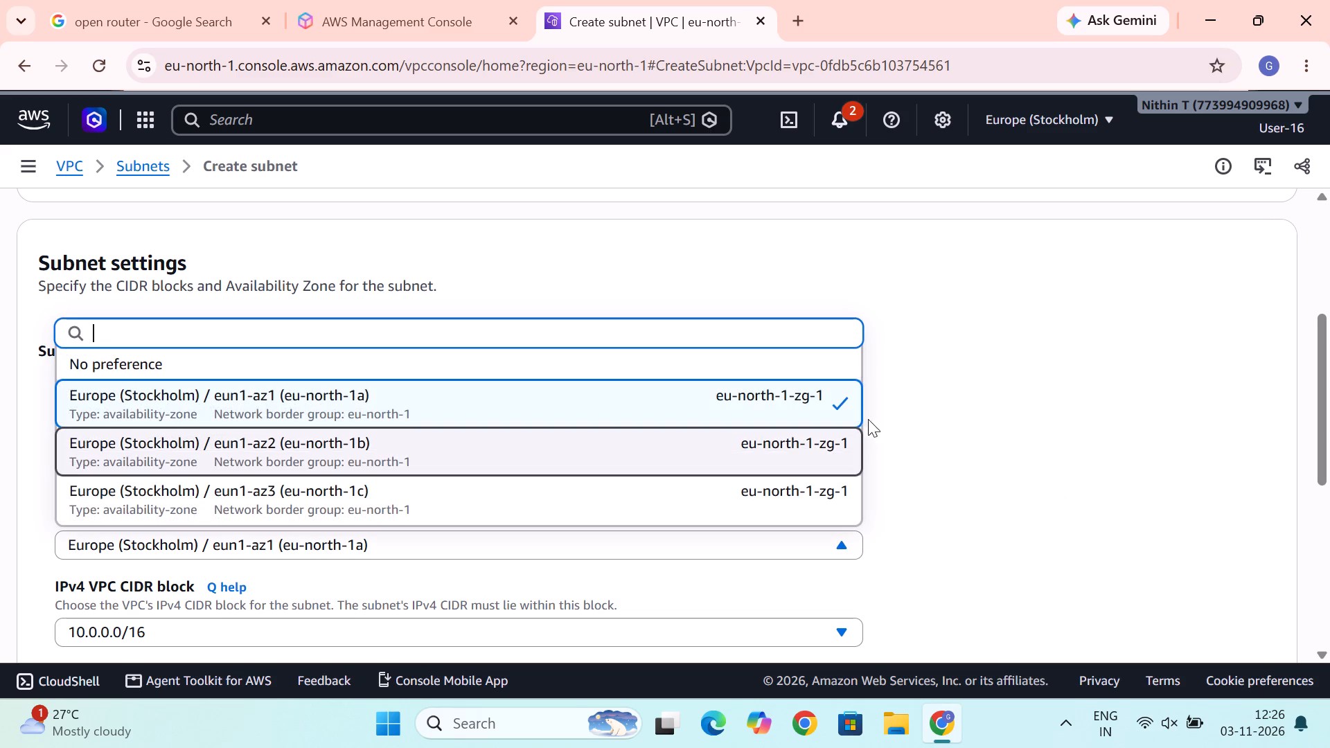
left_click(843, 406)
left_click(1032, 452)
Set the subnet's IPv4 CIDR block to 10.0.1.0/24 and create the subnet.
key("Down")
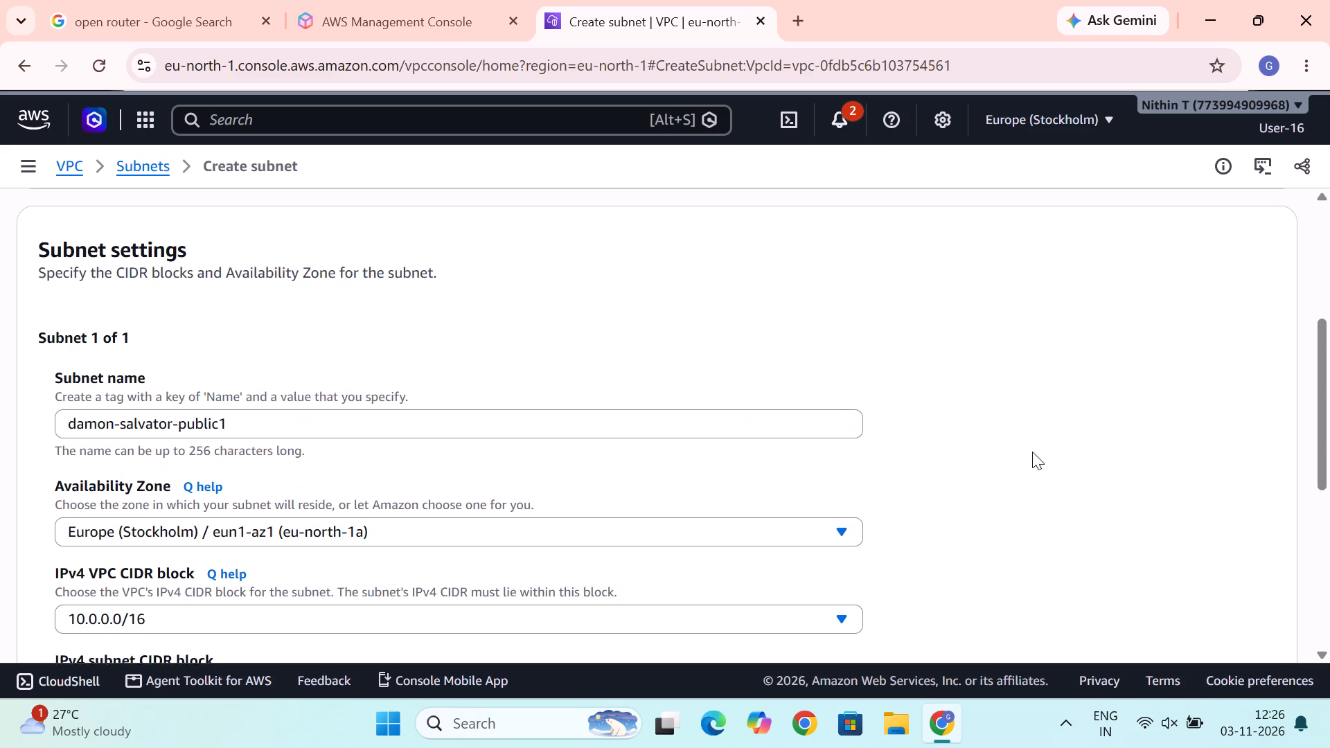
key("Down")
key("Down")
key("Down")
key("Down")
key("Down")
key("Down")
key("Down")
key("Down")
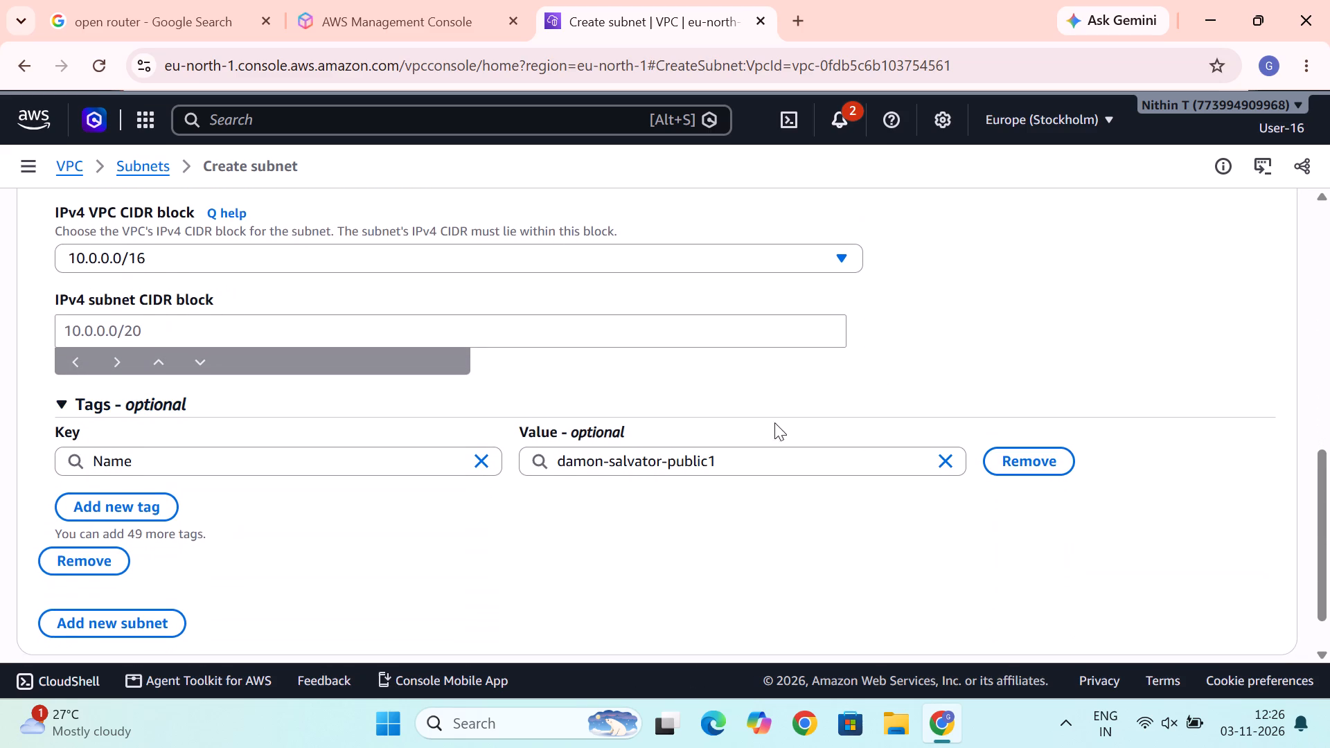
left_click(257, 328)
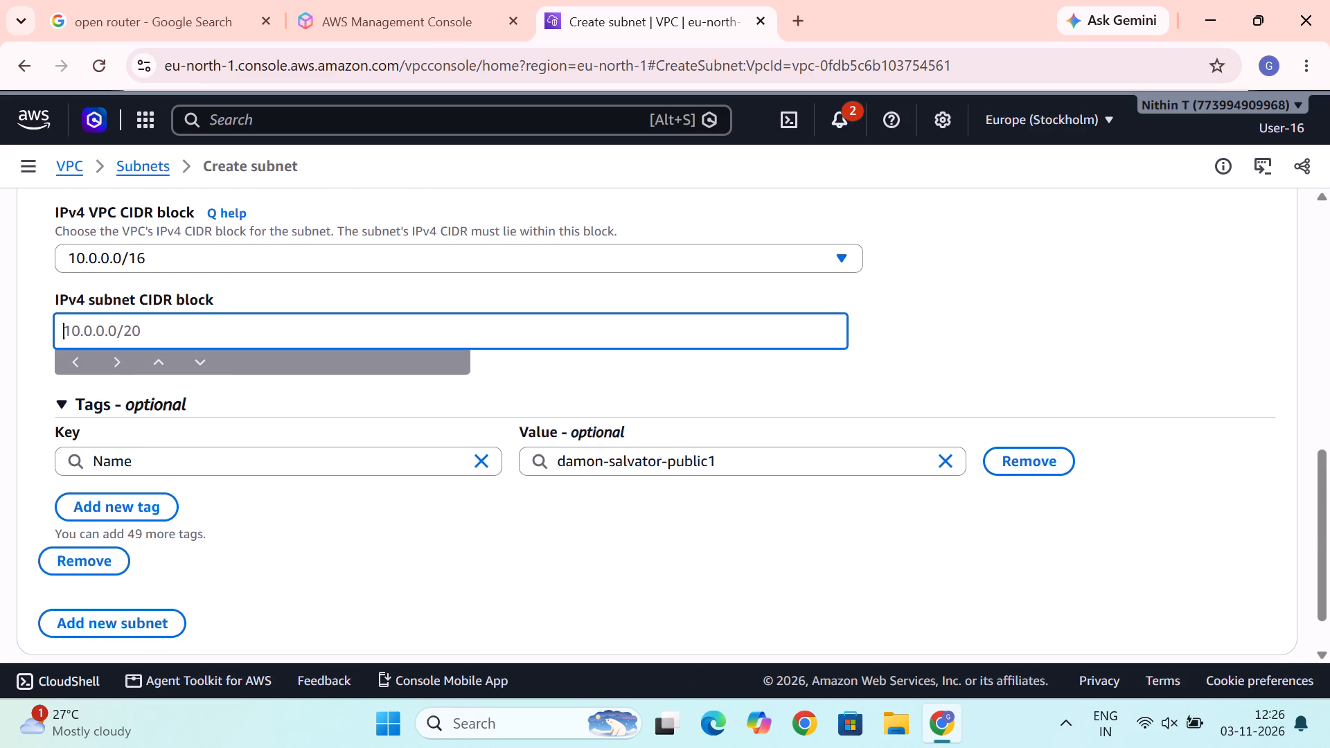
type("10")
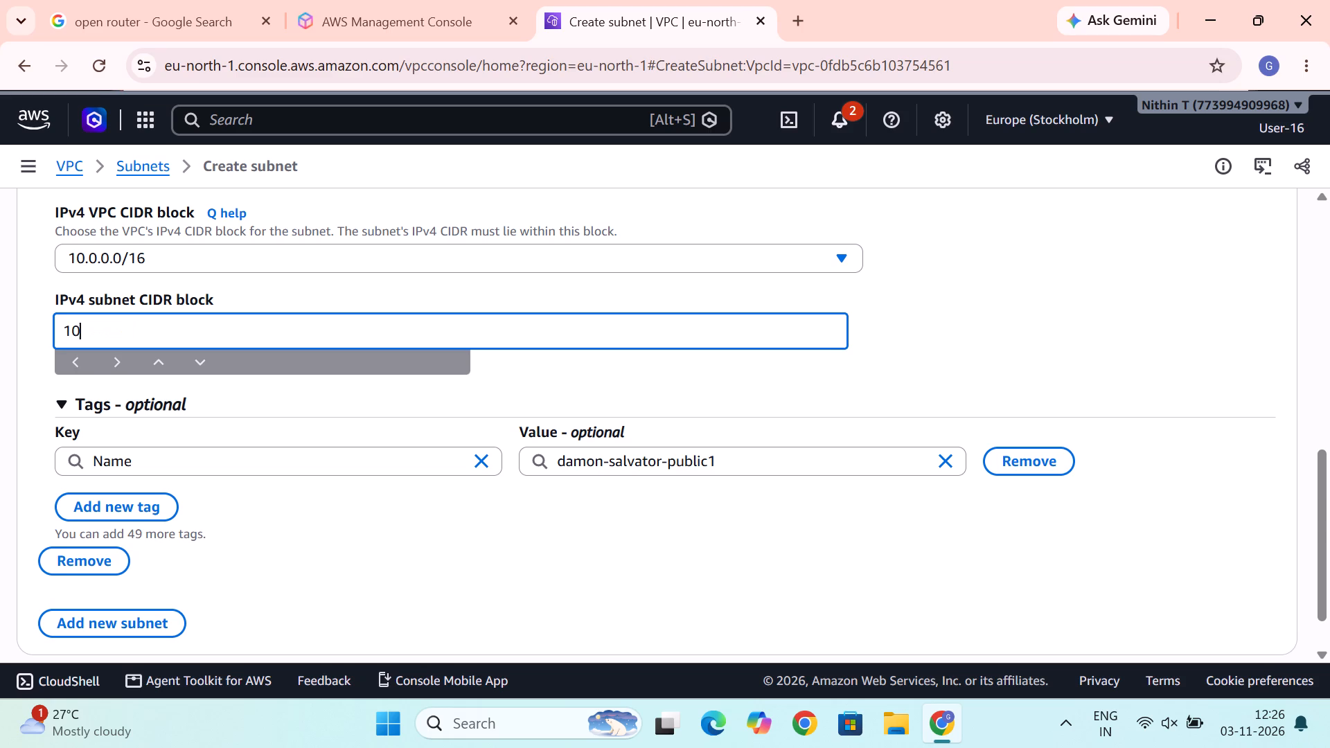
type(".0.1")
key("period")
type("0/24")
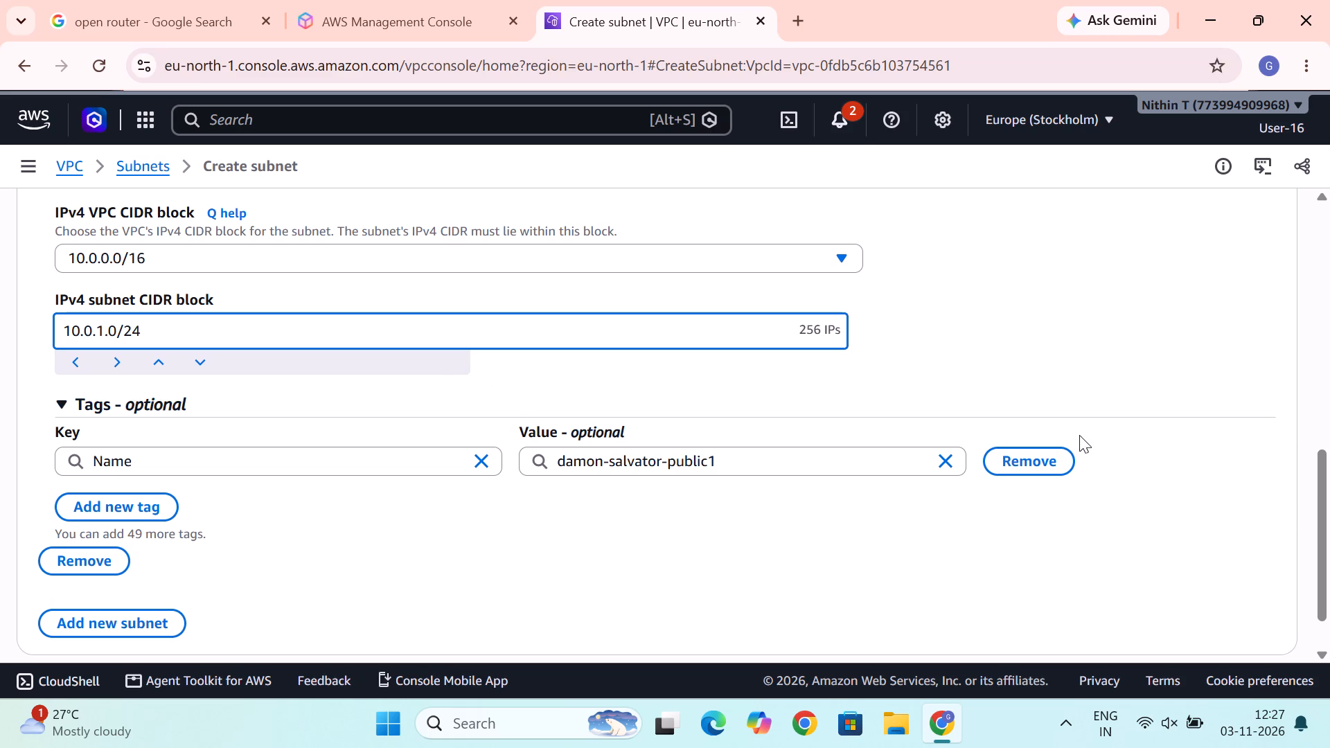
left_click_drag(1322, 486, 1329, 572)
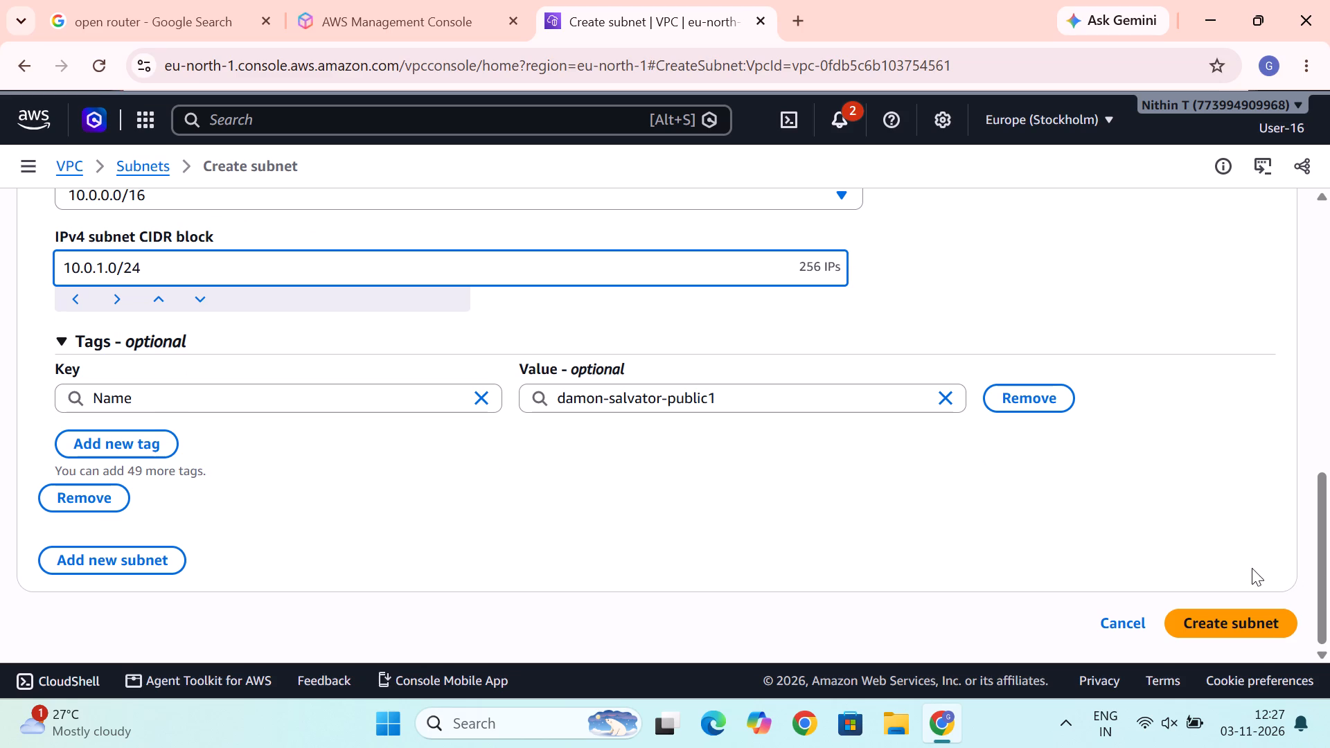
left_click(1215, 611)
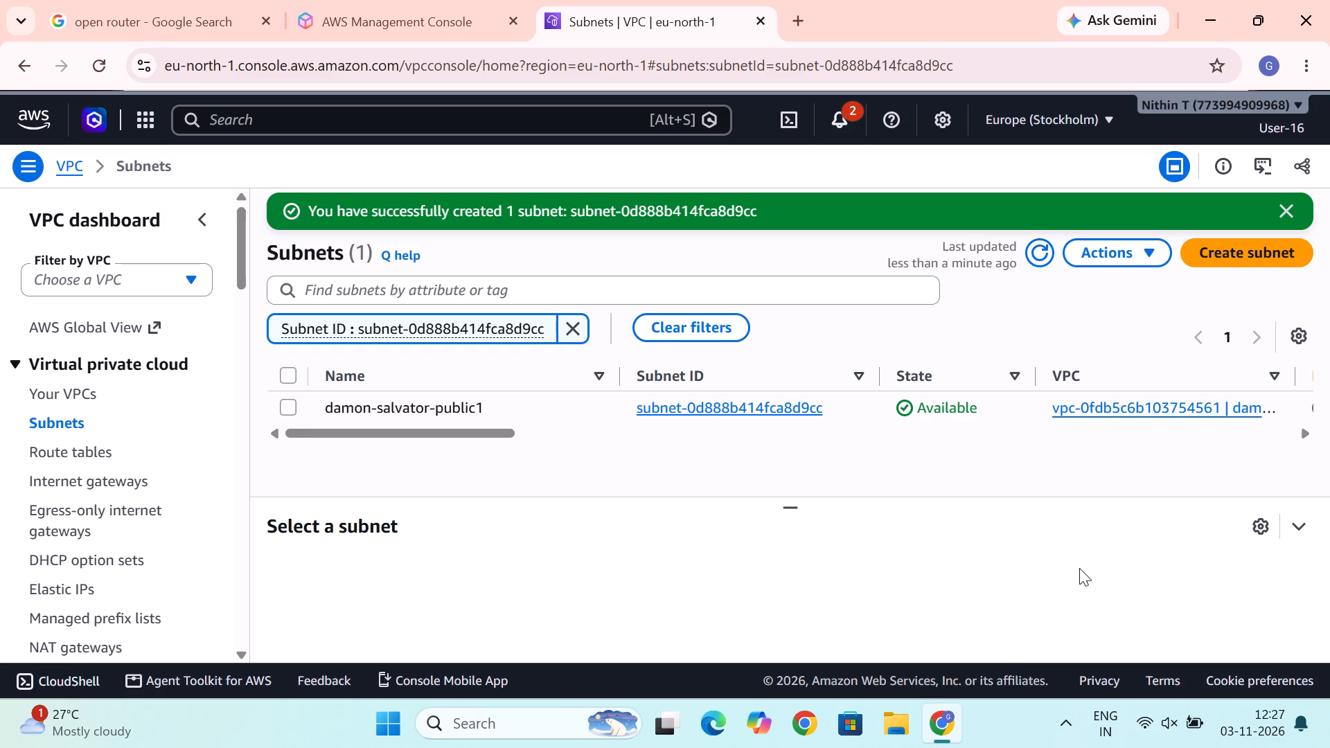
Create a route table named damon-rt in the damon salvator VPC.
left_click(85, 452)
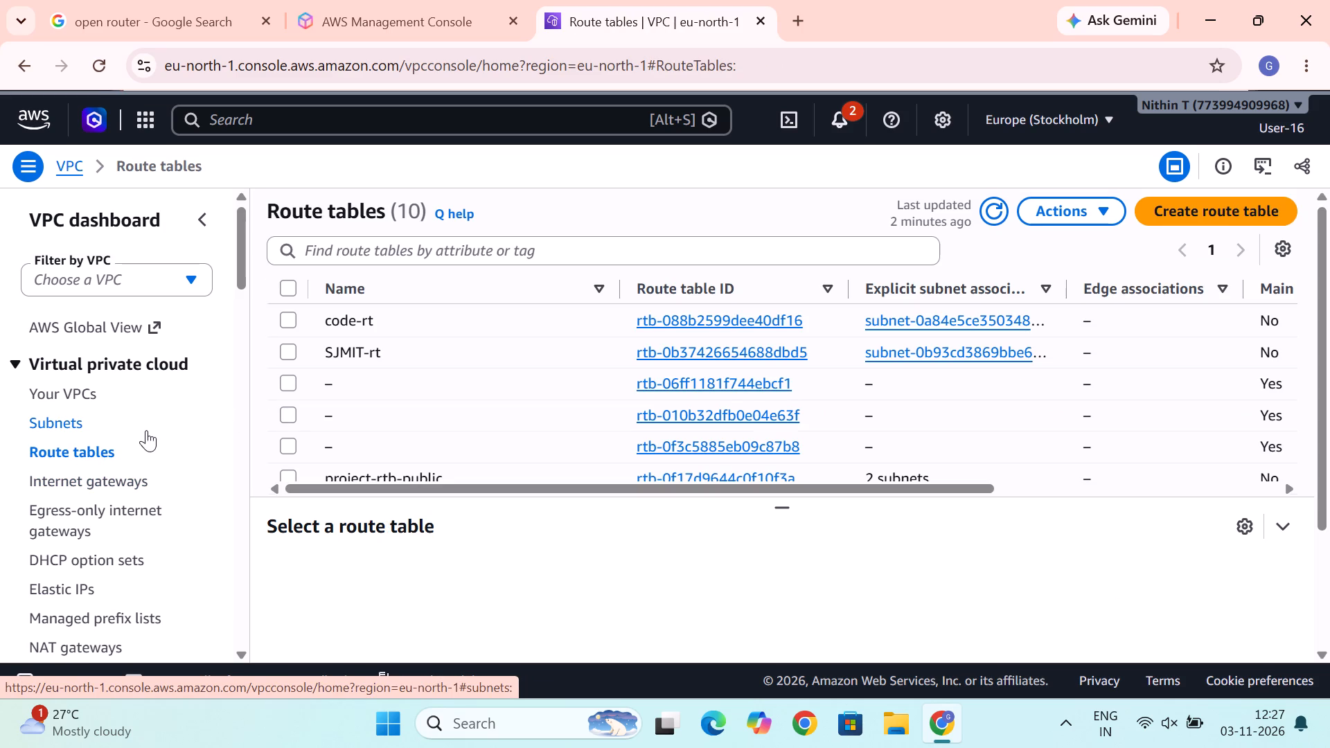
left_click(78, 447)
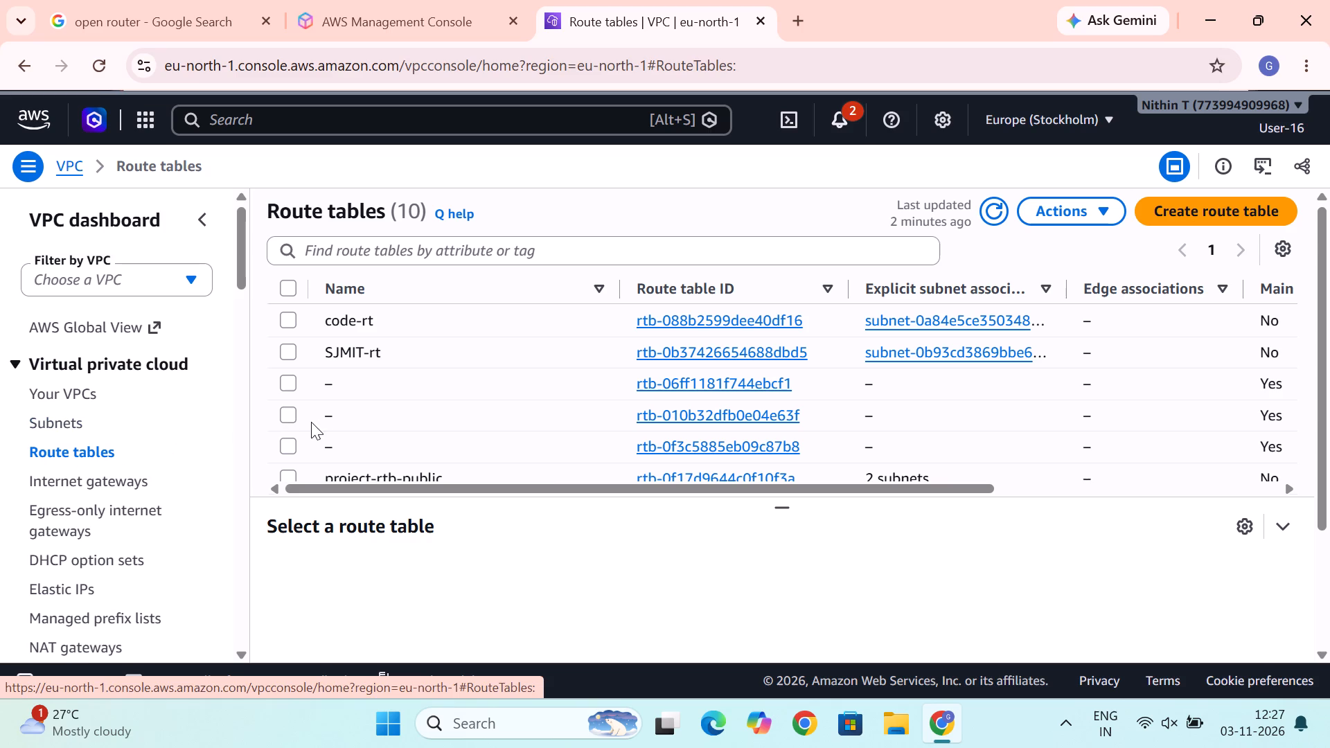
left_click(1183, 212)
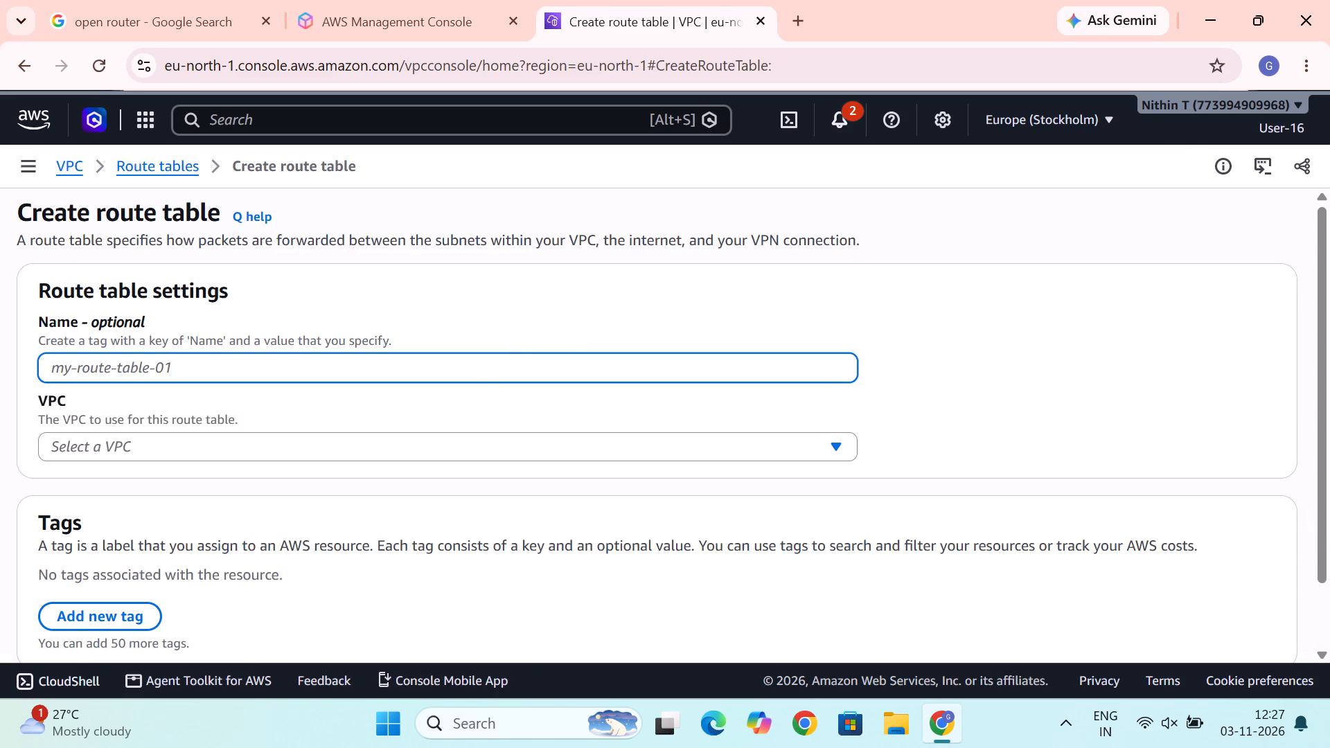
left_click(434, 368)
type("damo")
type("n-ro")
key("BackSpace")
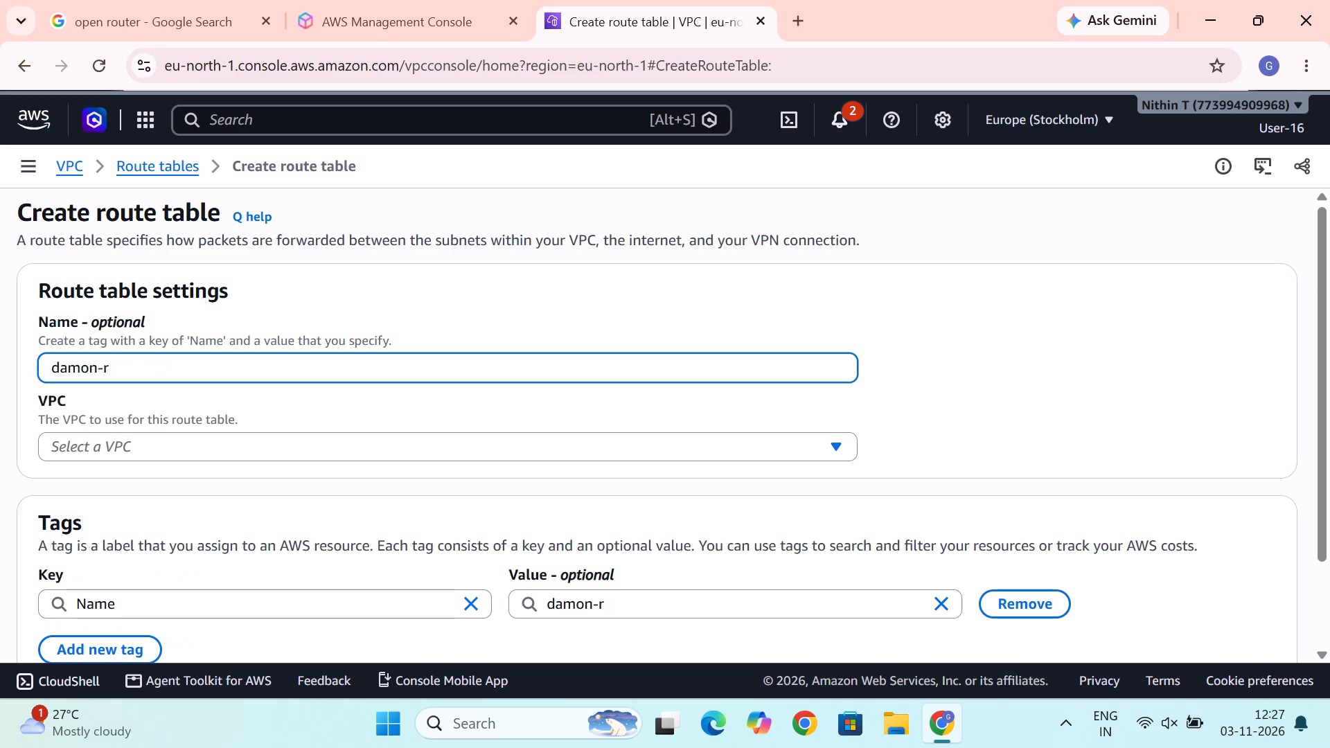
key("t")
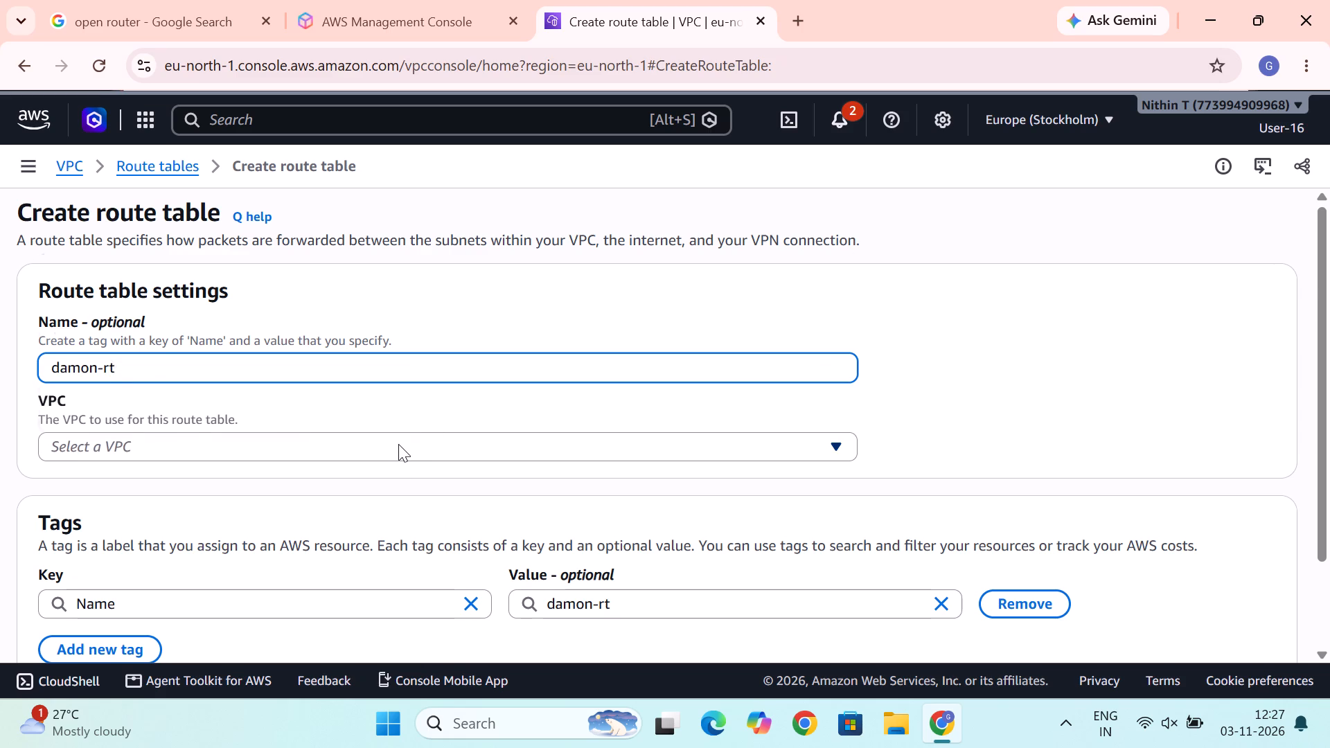
left_click(398, 444)
left_click(314, 394)
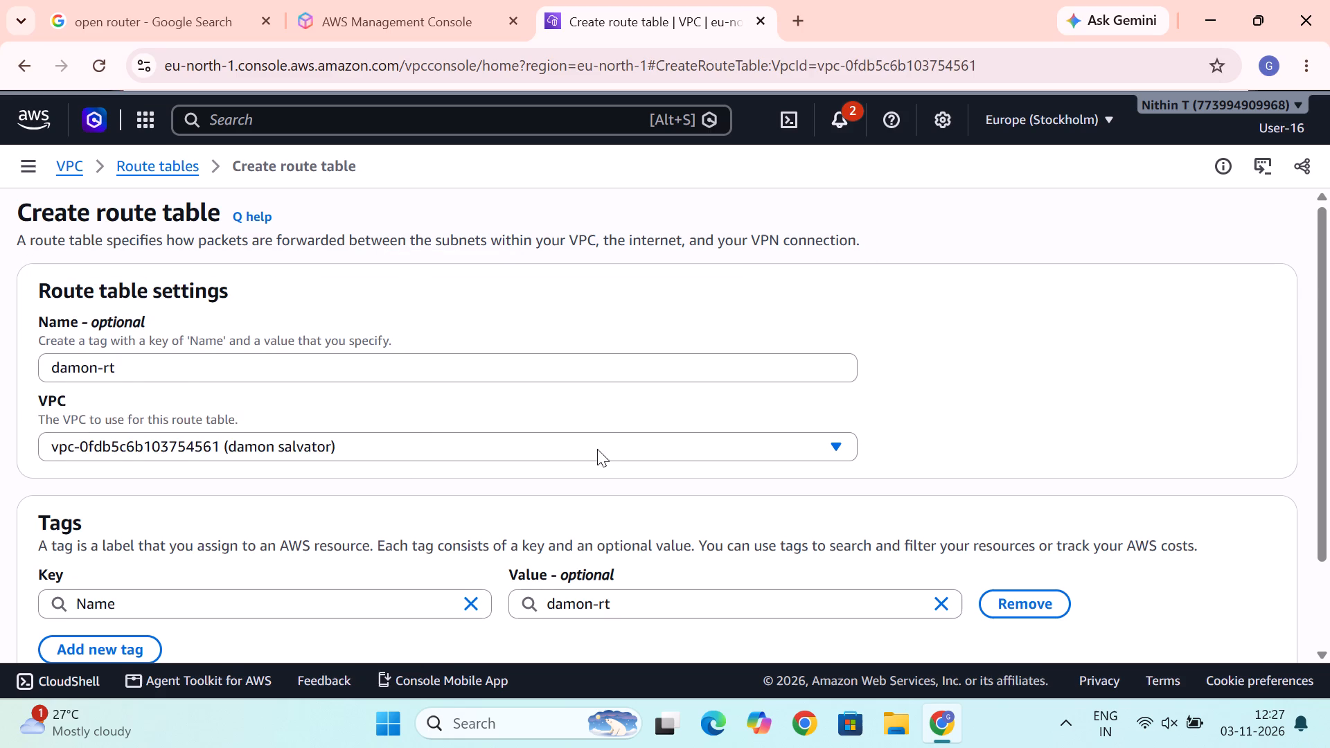
left_click_drag(1319, 341, 1329, 458)
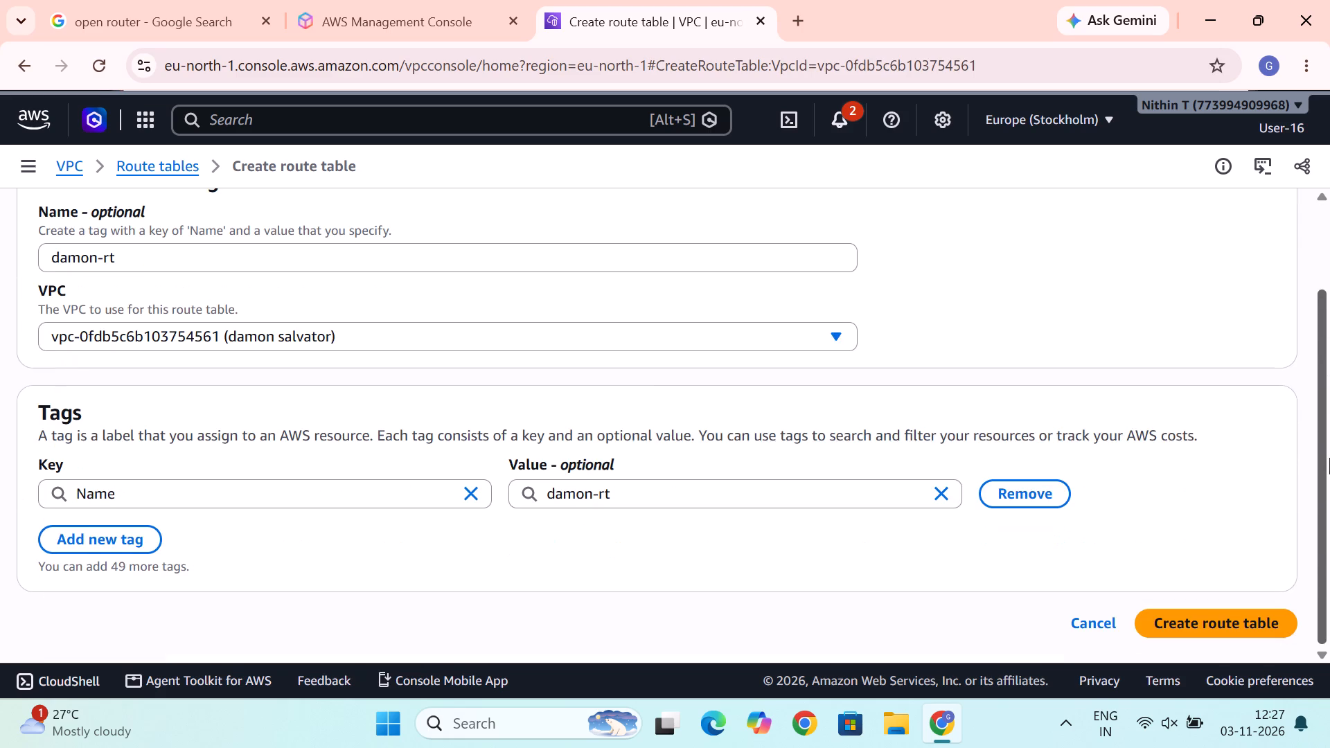
left_click_drag(1329, 458, 1329, 463)
left_click(1178, 627)
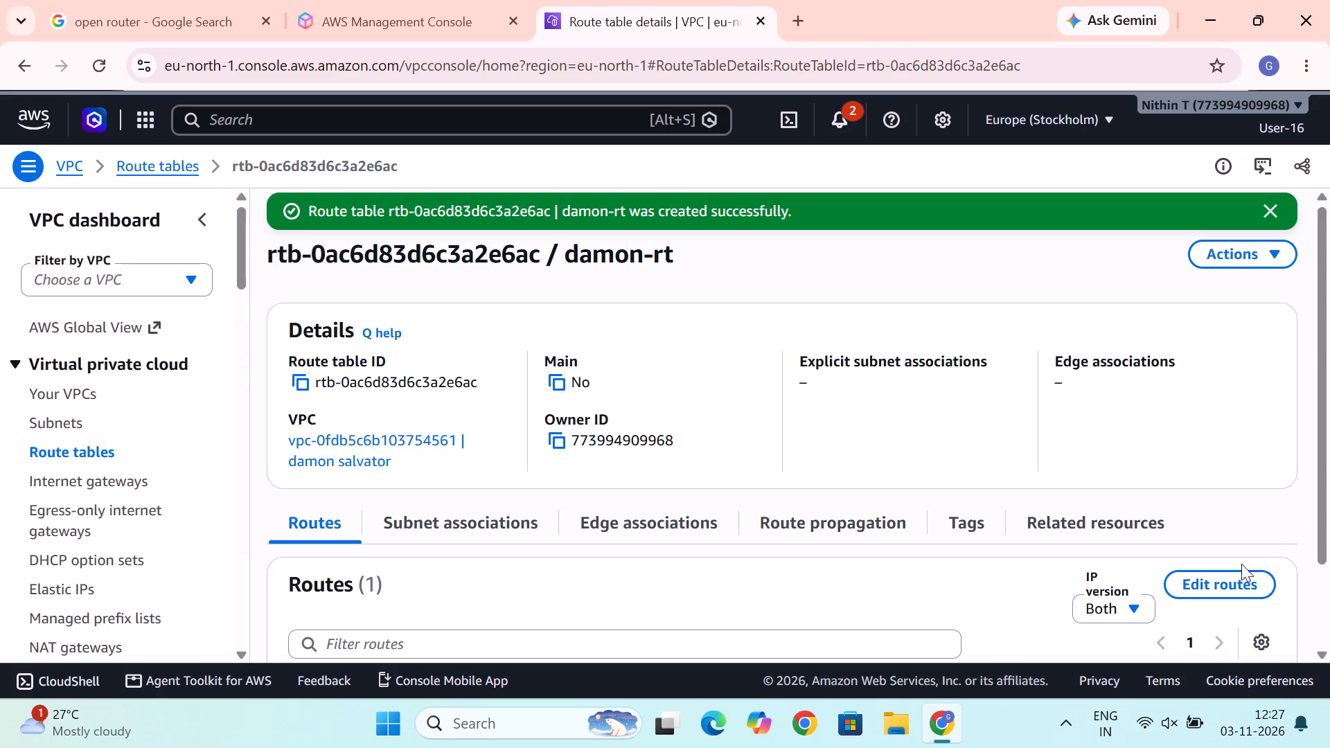
Associate the damon-salvator-public1 subnet with the damon-rt route table and save the association.
left_click(433, 513)
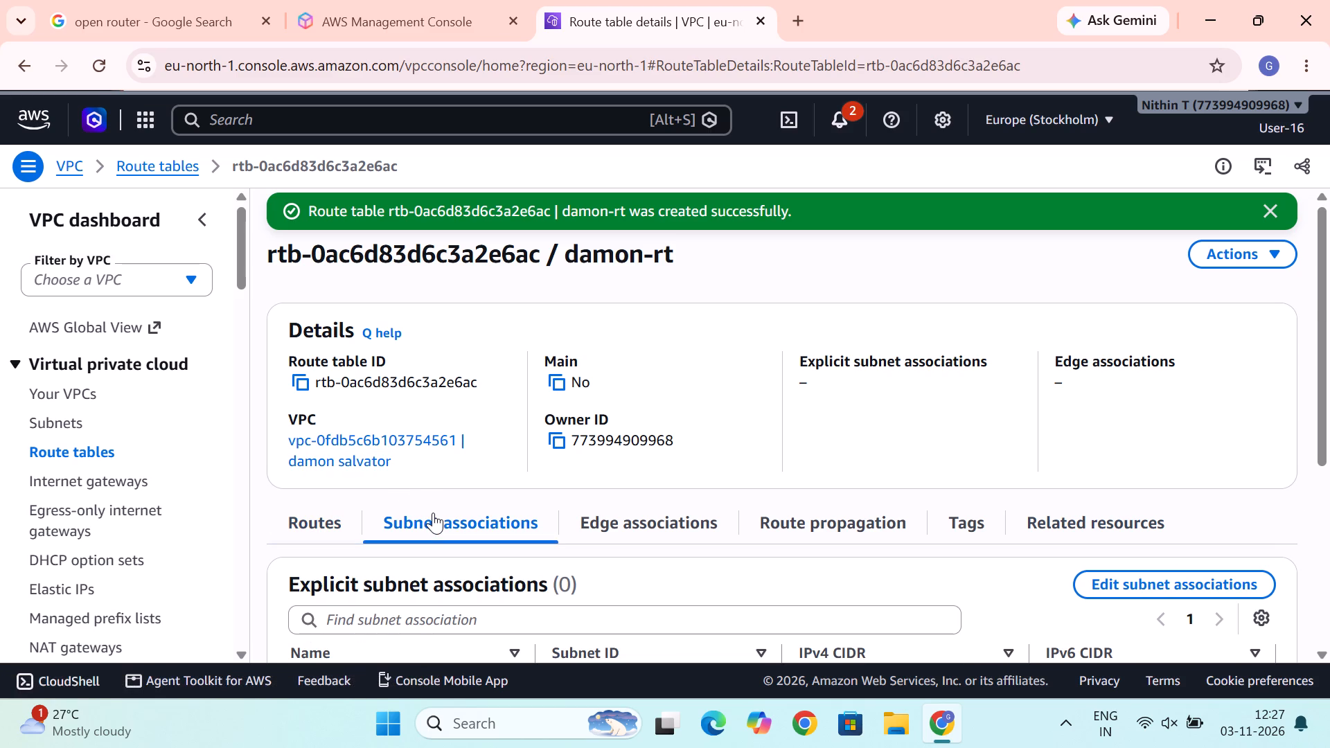
left_click(1123, 580)
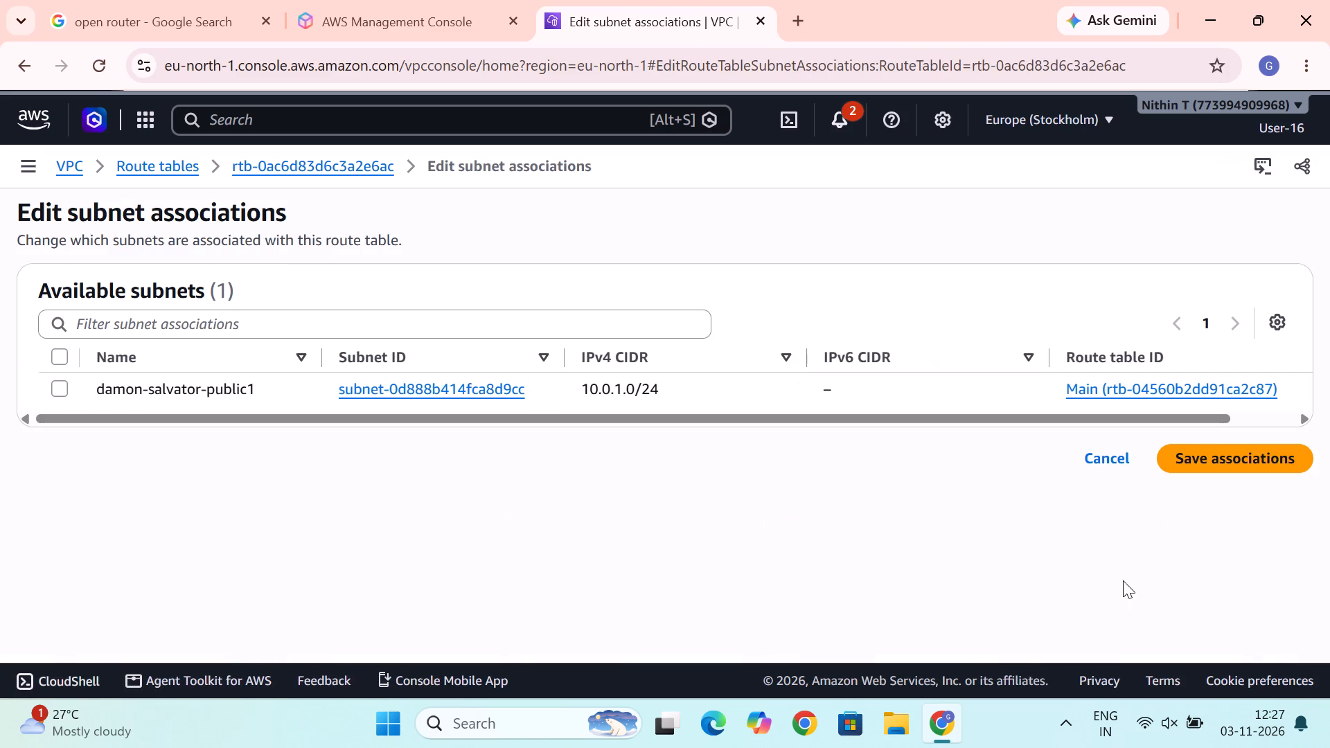
left_click(63, 389)
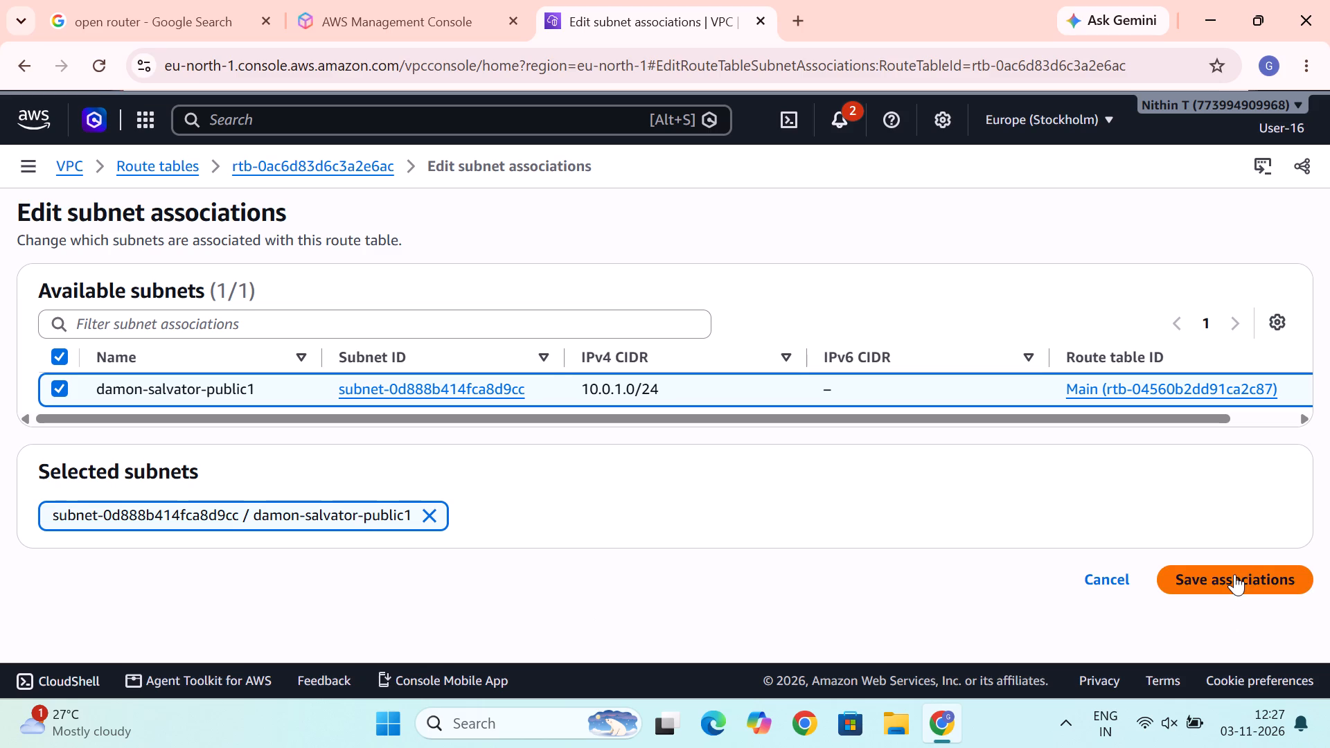
left_click(1234, 574)
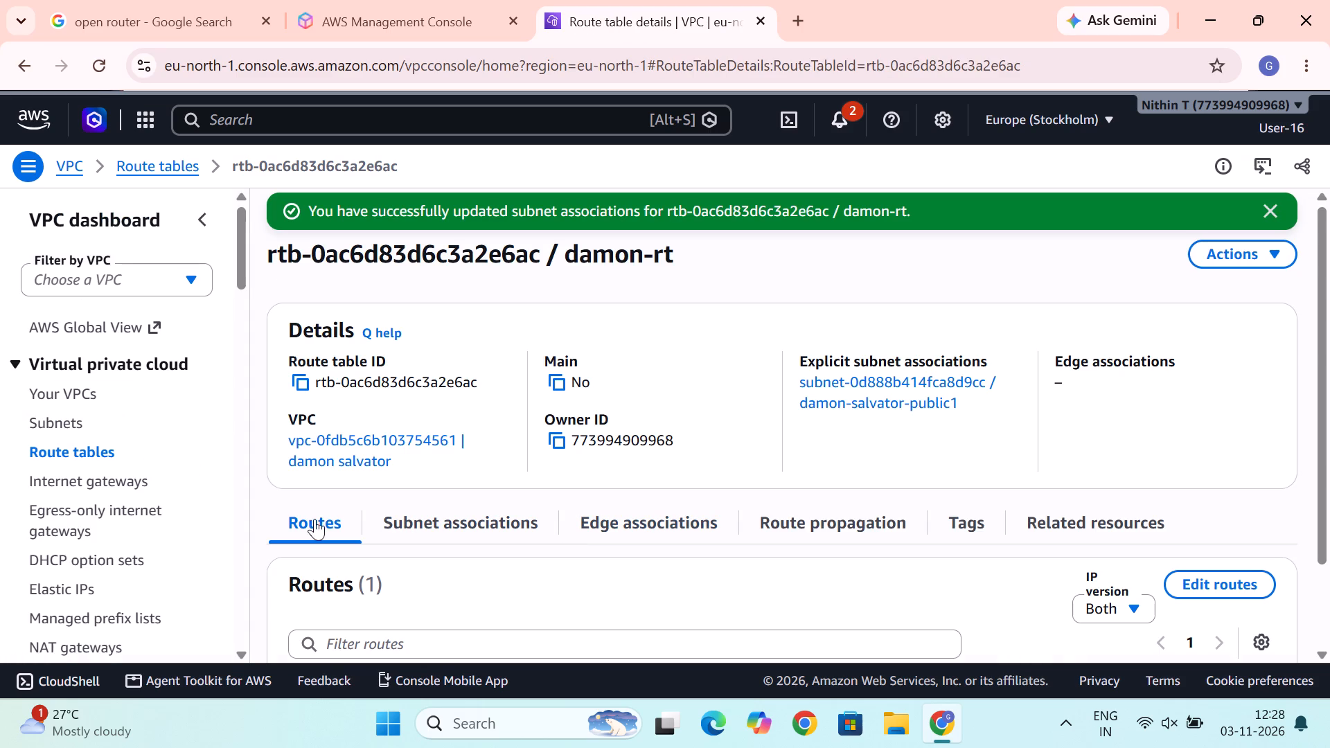
Add a route to damon-rt with destination 0.0.0.0/0 targeting the damon-igw internet gateway, and save the routes.
left_click(1191, 596)
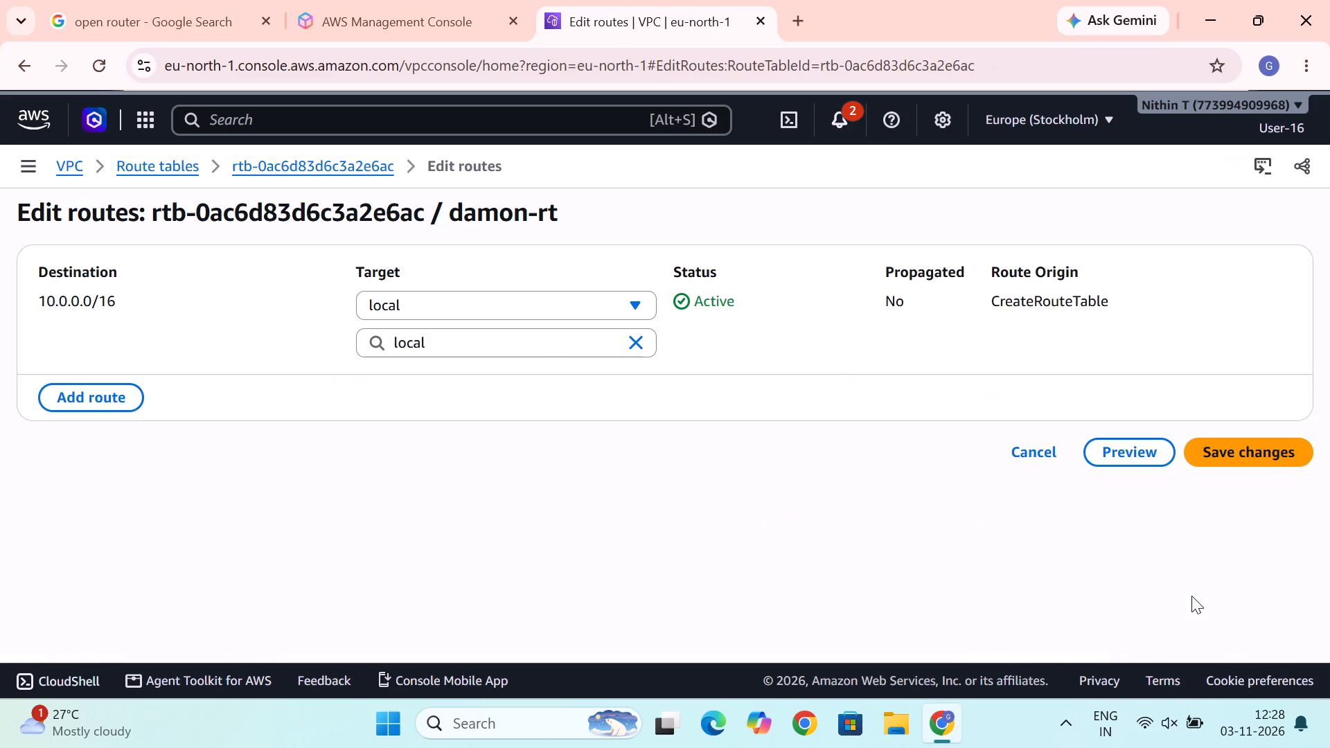
left_click(79, 383)
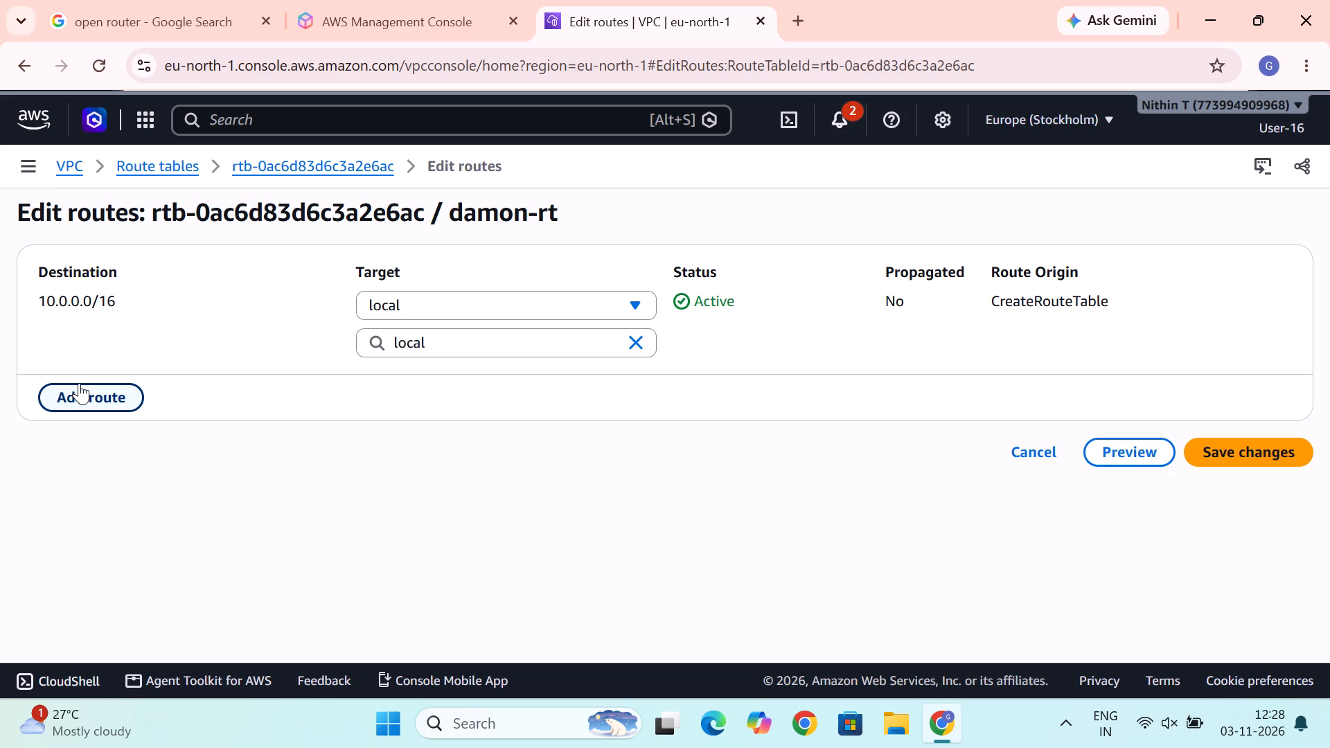
left_click(100, 407)
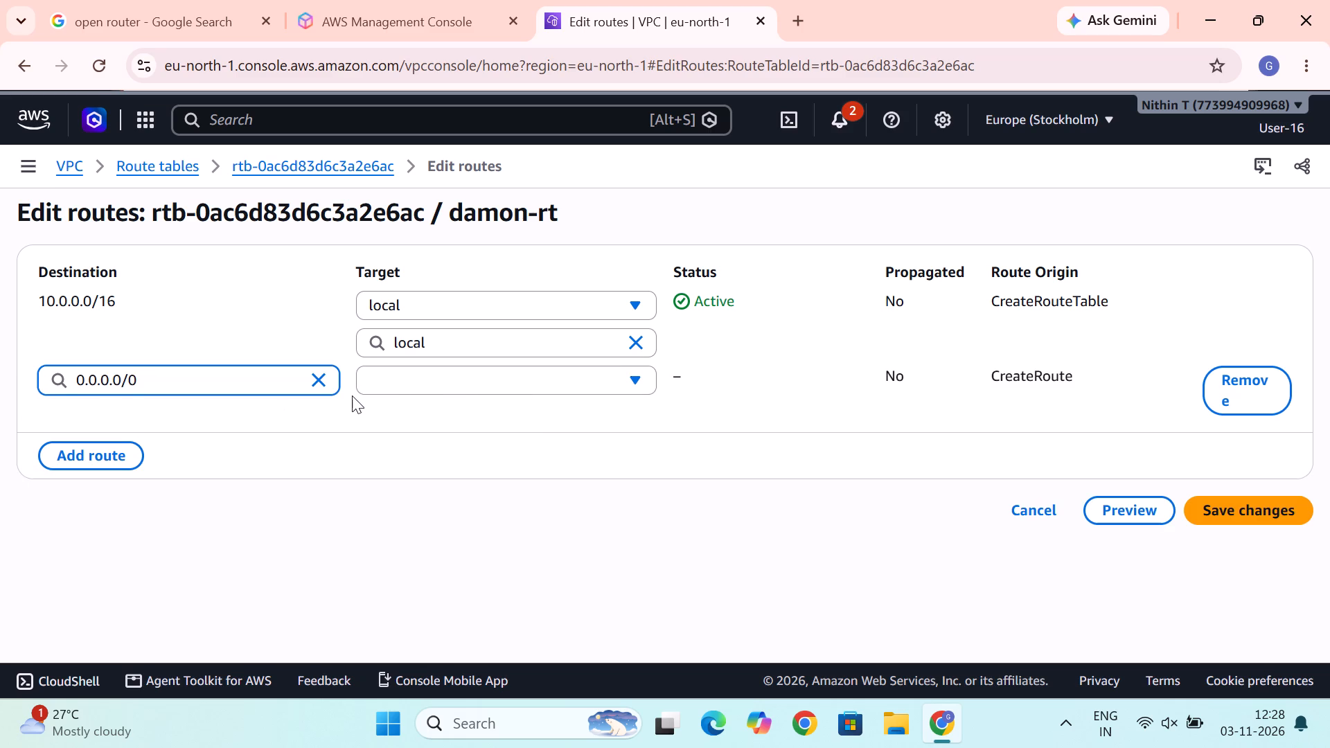
left_click_drag(412, 379, 420, 499)
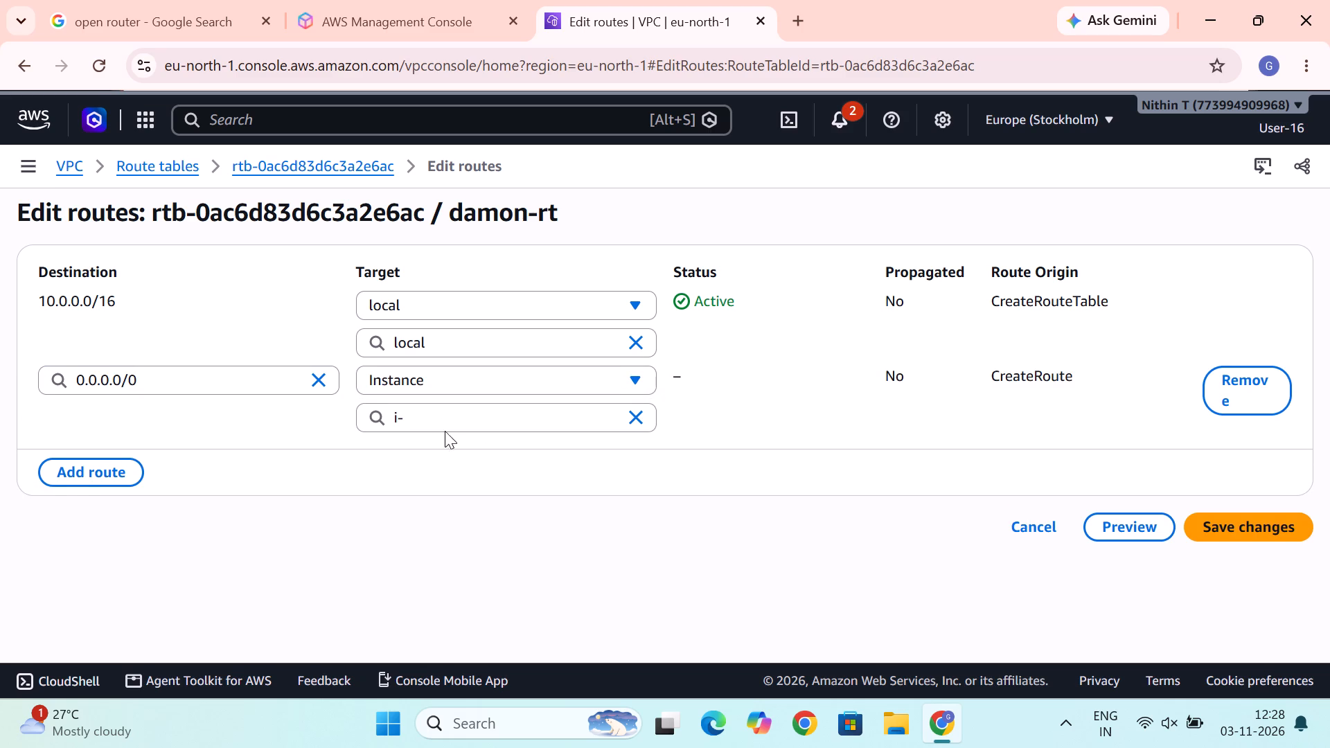
left_click(439, 382)
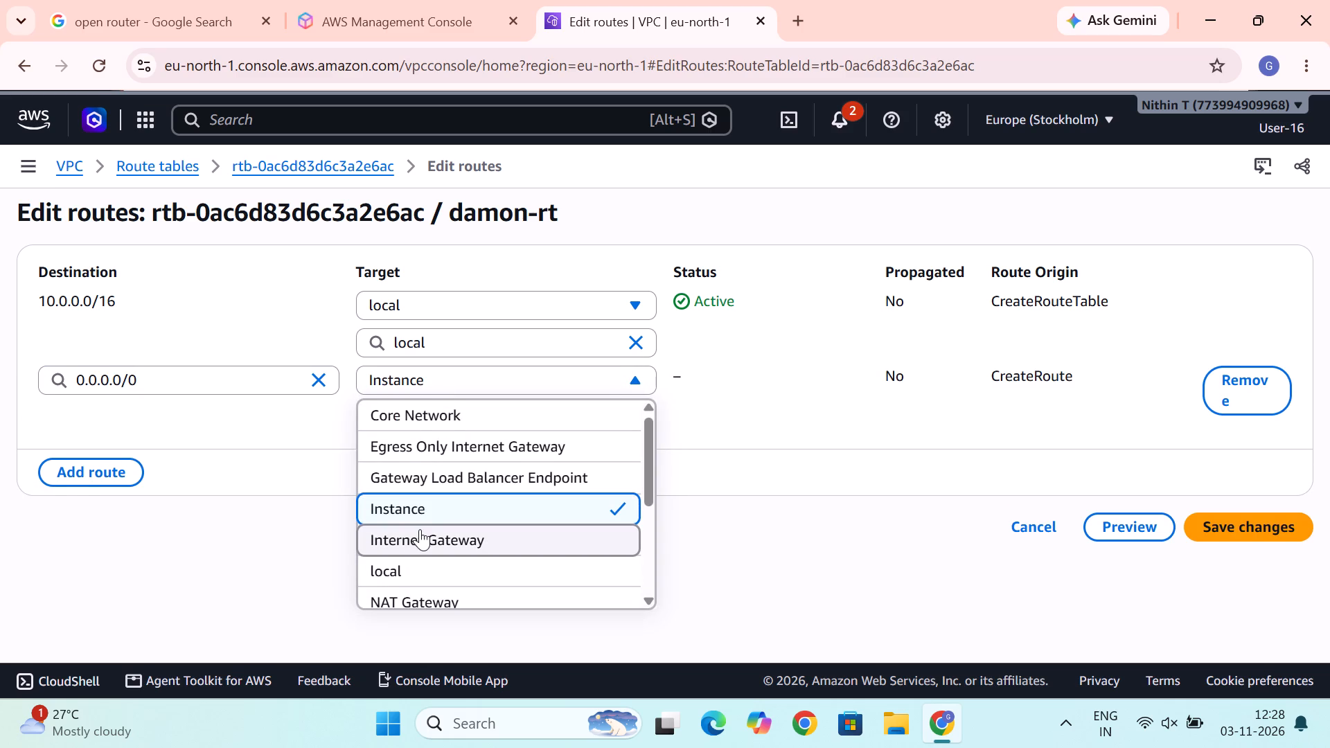
left_click(418, 539)
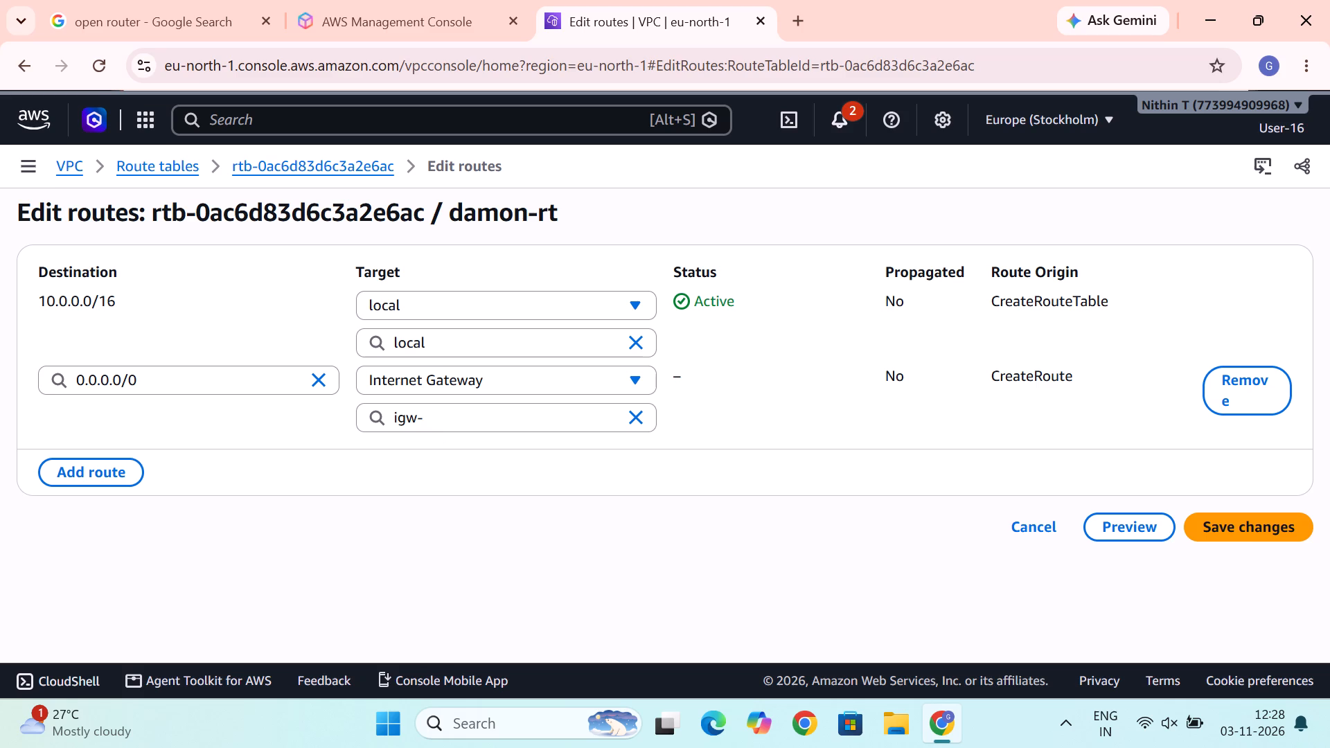
left_click_drag(441, 420, 440, 480)
left_click(440, 480)
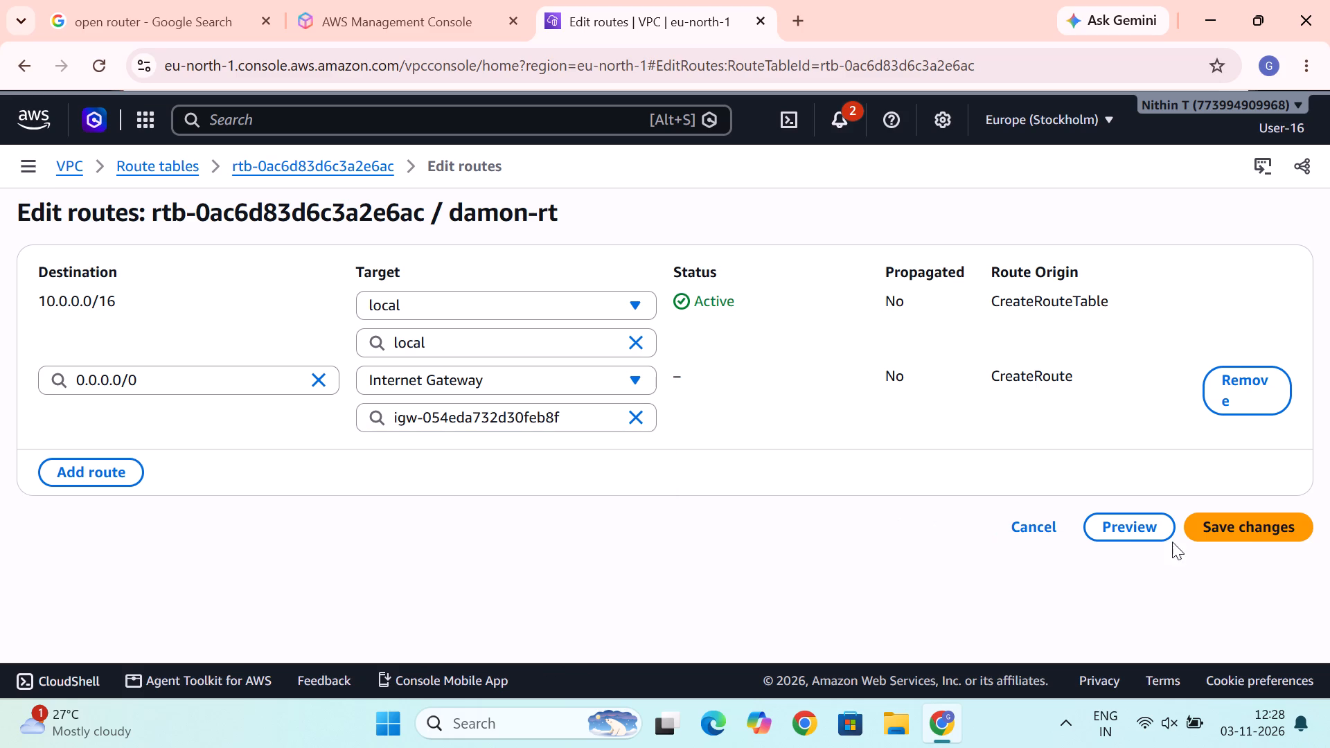
left_click(1227, 524)
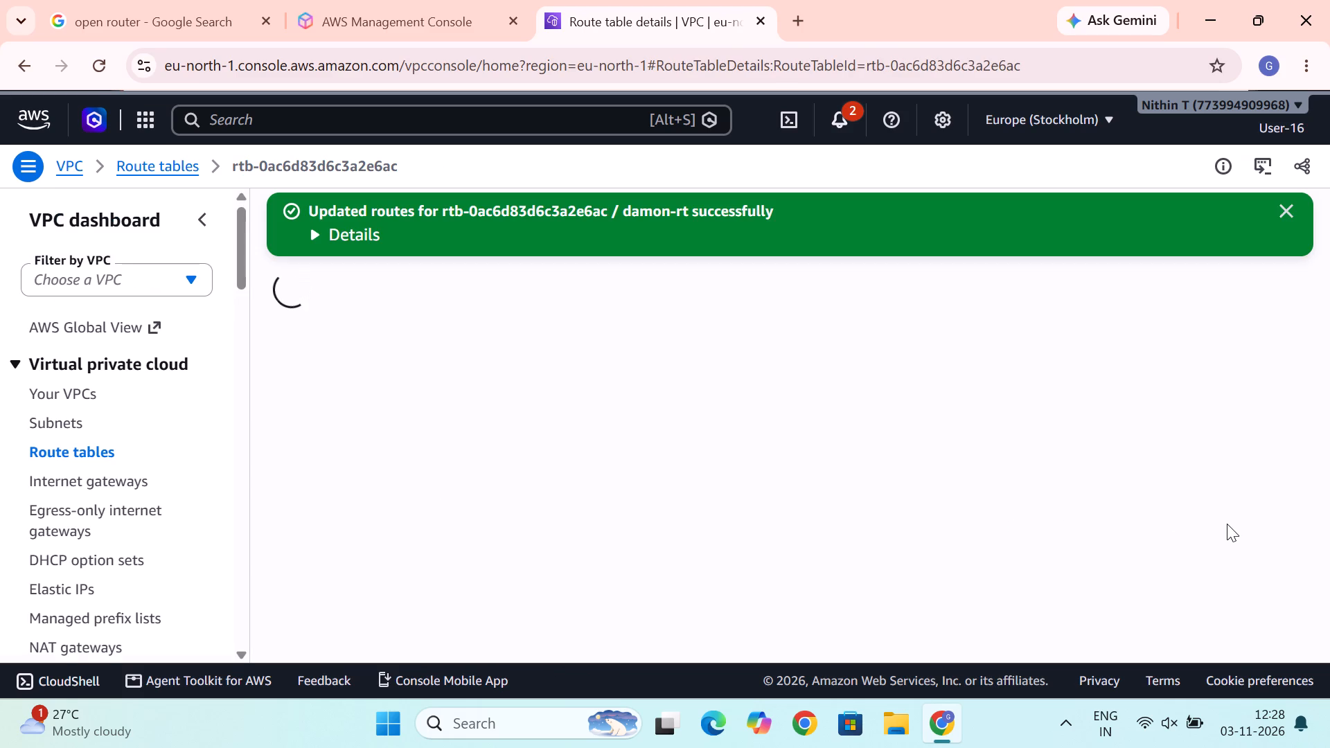
Go to the EC2 service, start launching a new instance and name it damon-server.
left_click(282, 109)
type("ec2")
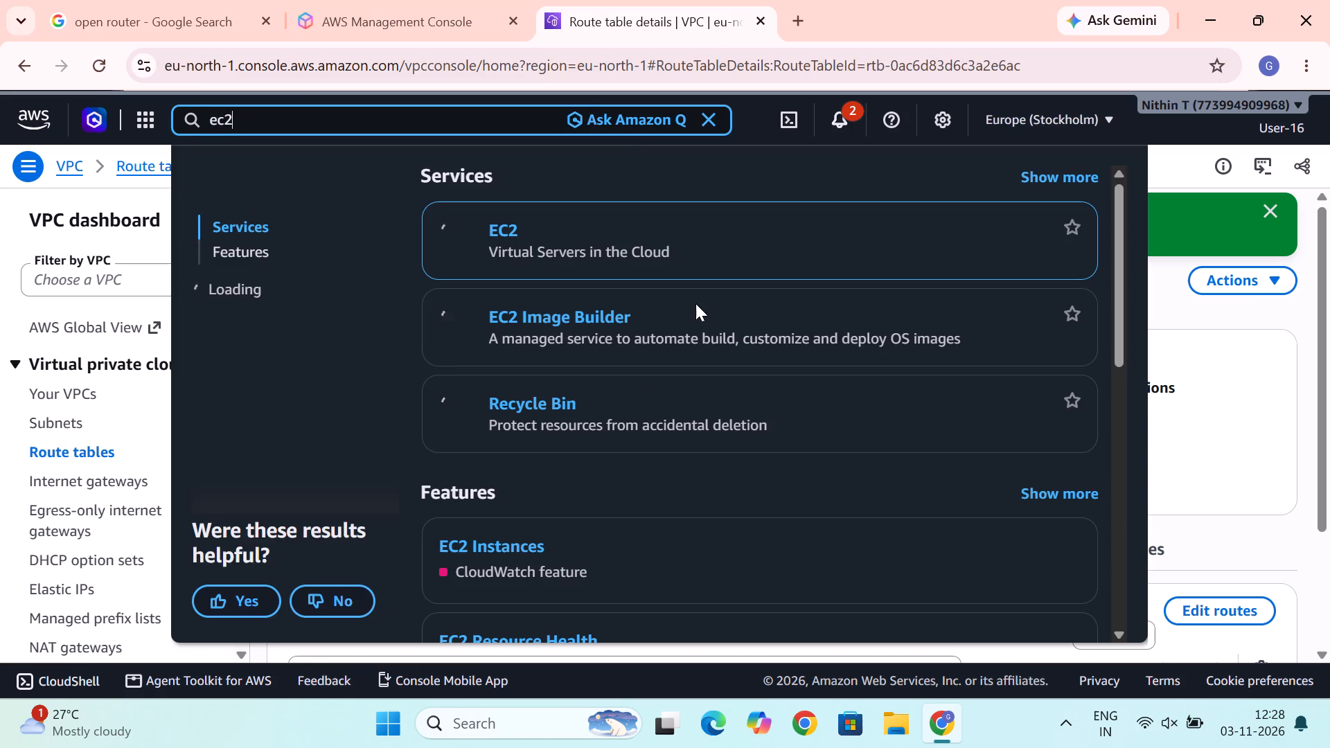
left_click(509, 233)
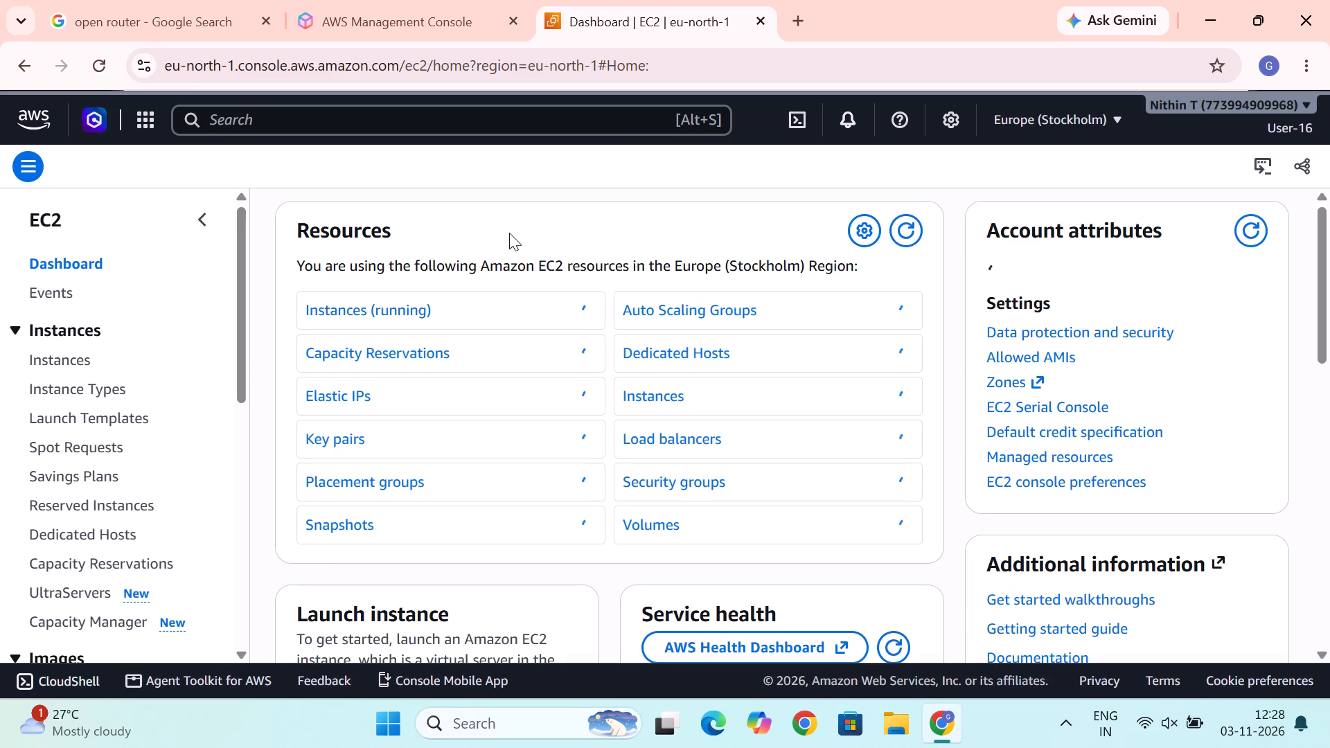
left_click(345, 316)
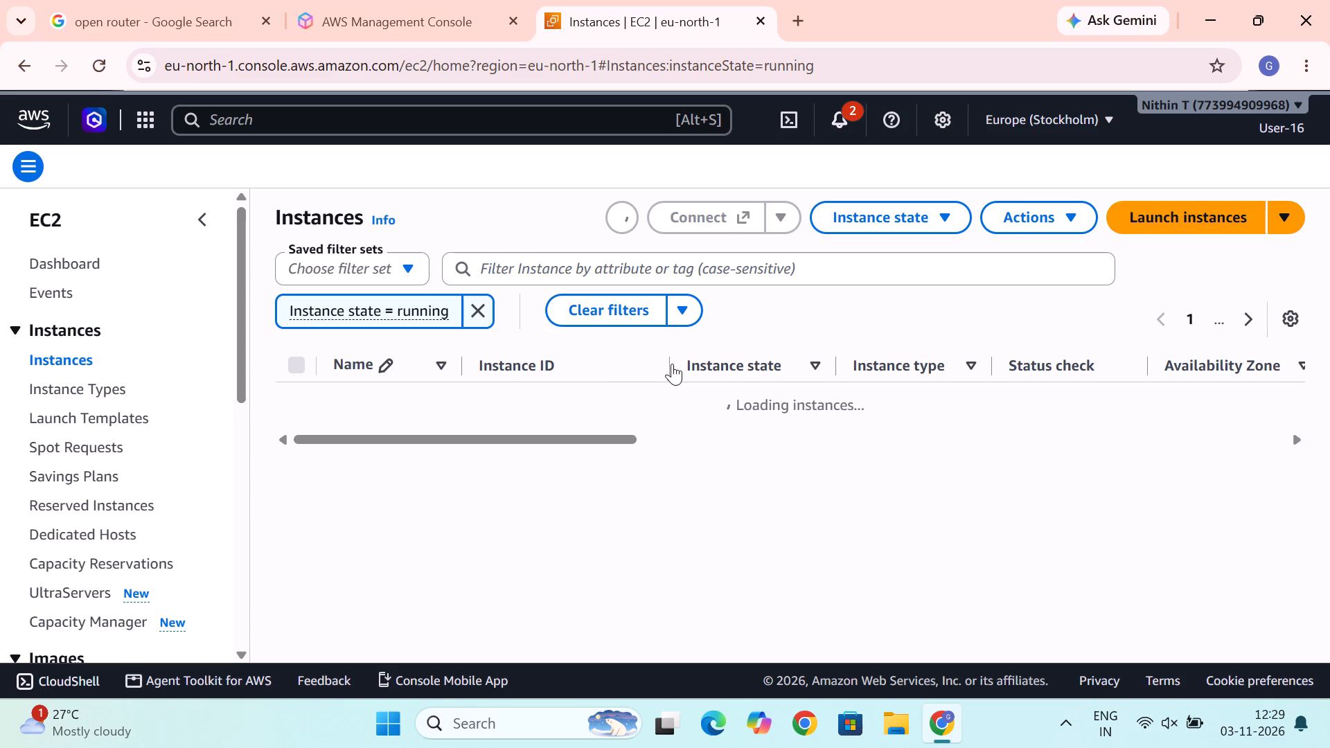
left_click(1164, 222)
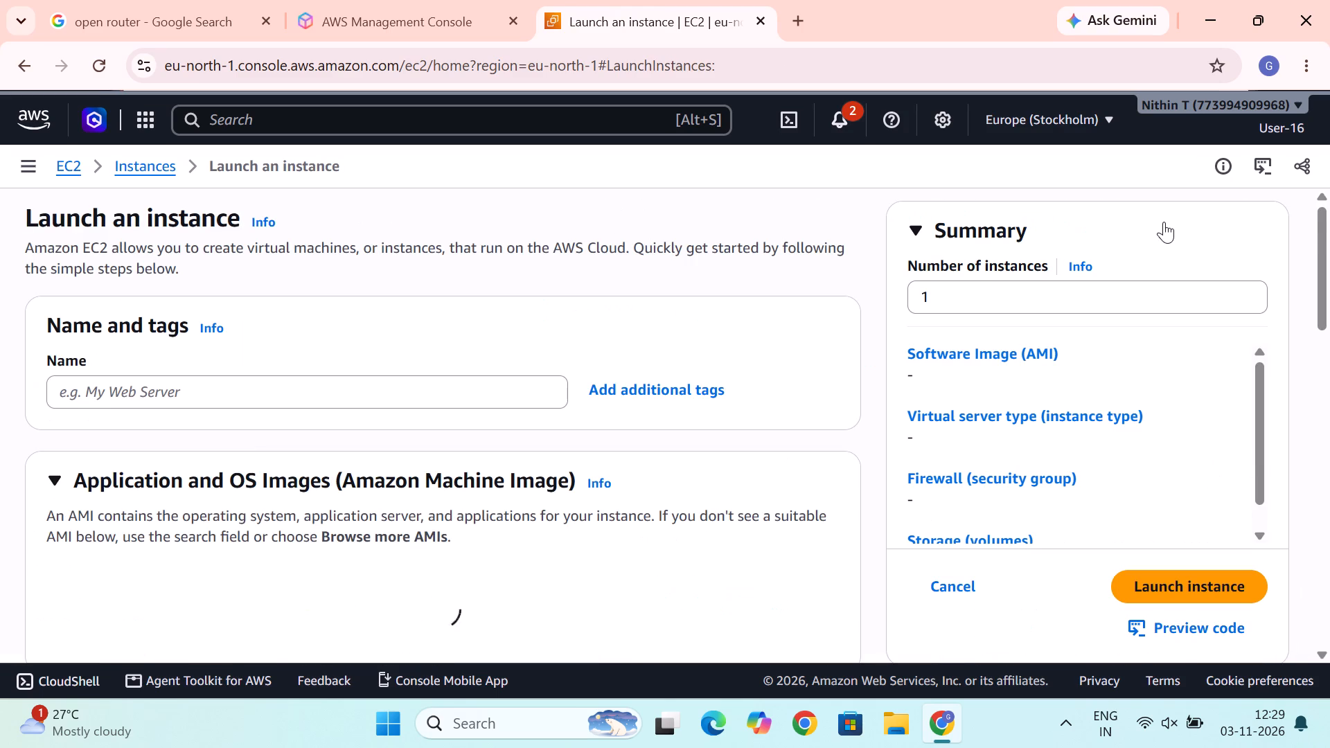
left_click(137, 394)
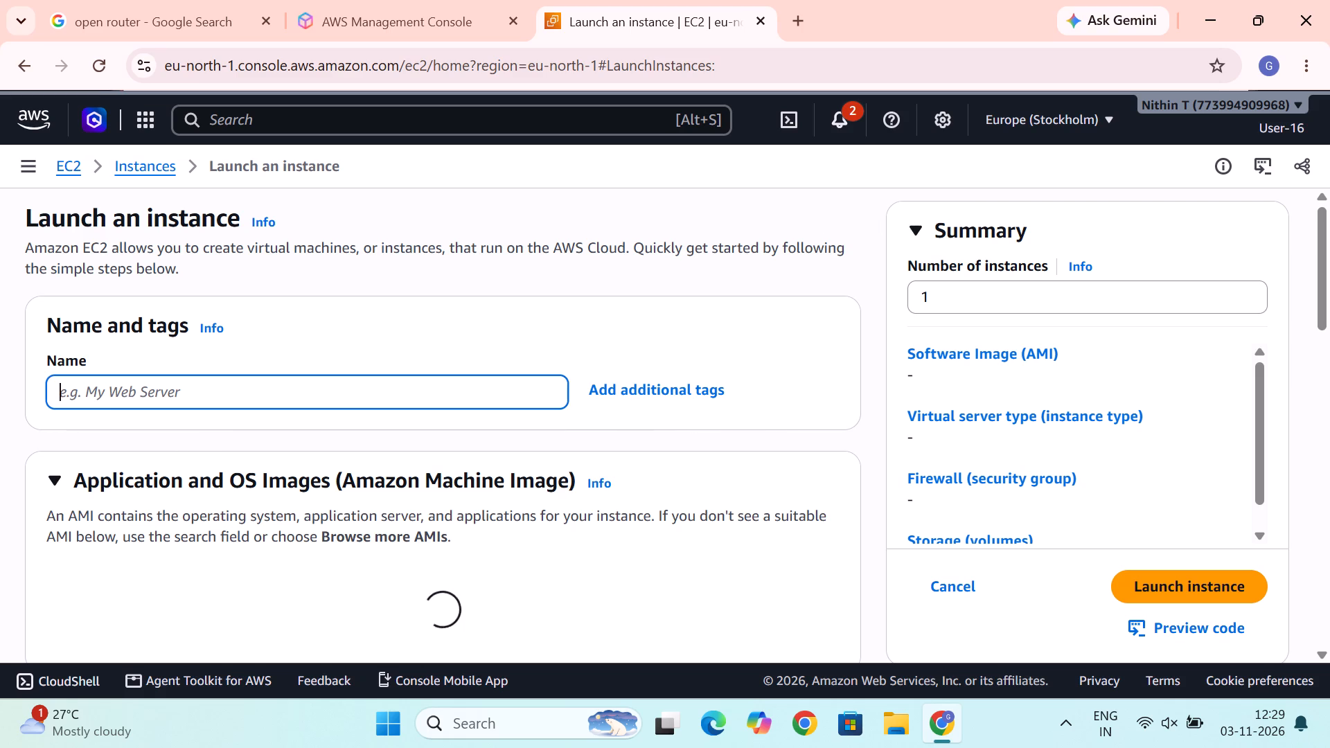
type("damon-server")
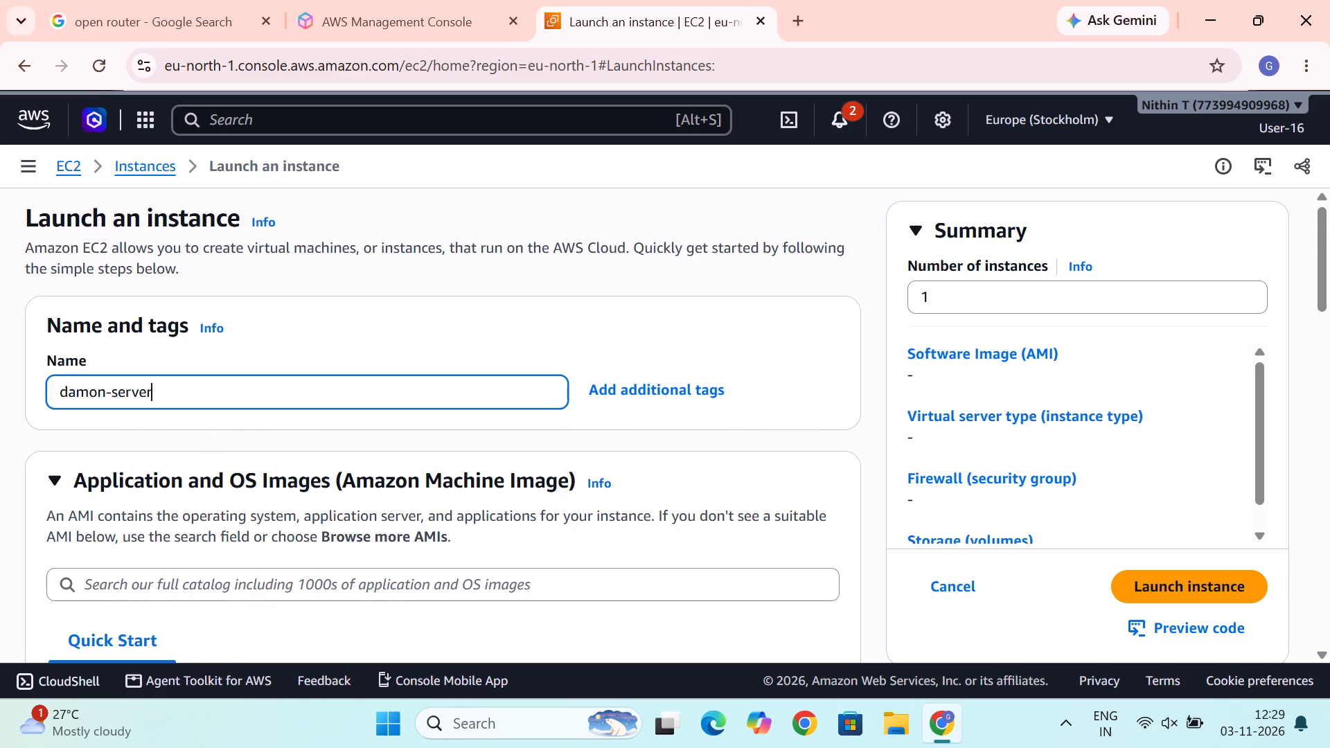
Create a new RSA key pair named damon-key in .pem format for the instance login.
left_click(777, 443)
key("Down")
key("Down")
key("Down")
key("Down")
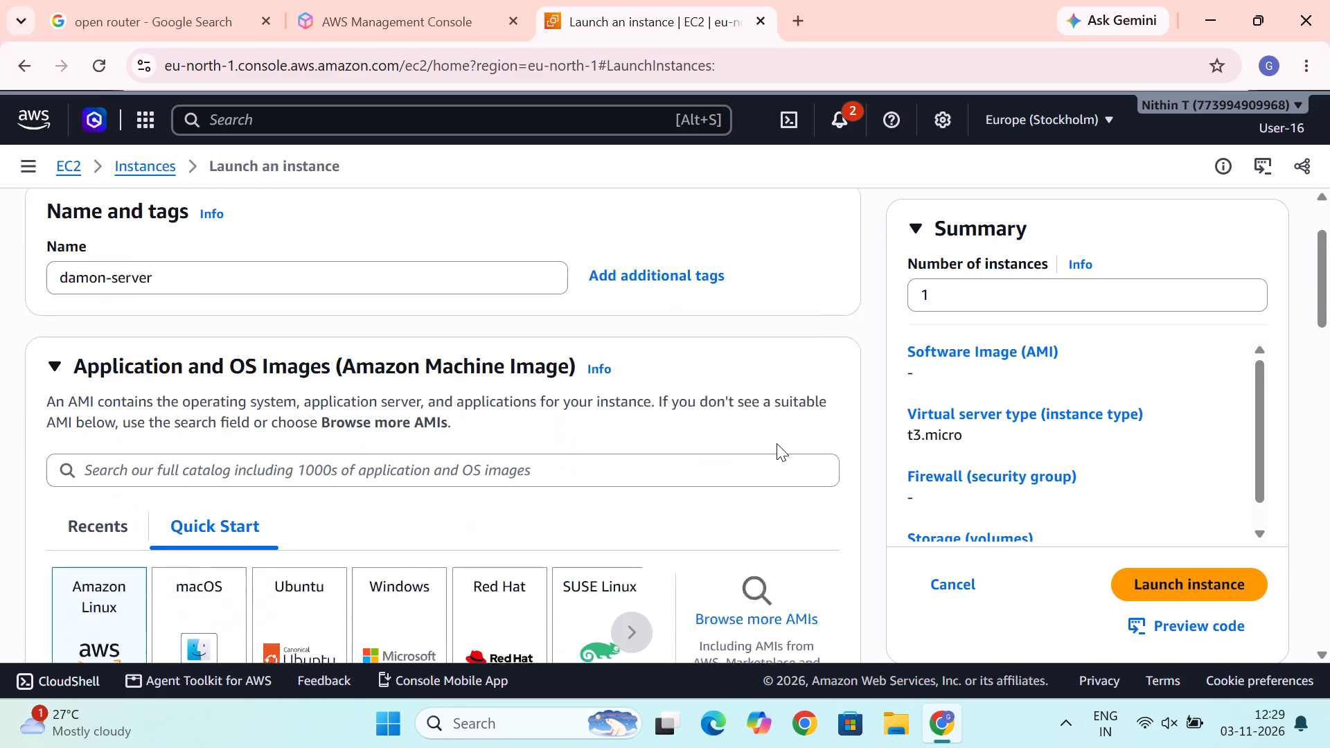
key("Down")
key("Down")
key("Down")
key("Down")
key("Down")
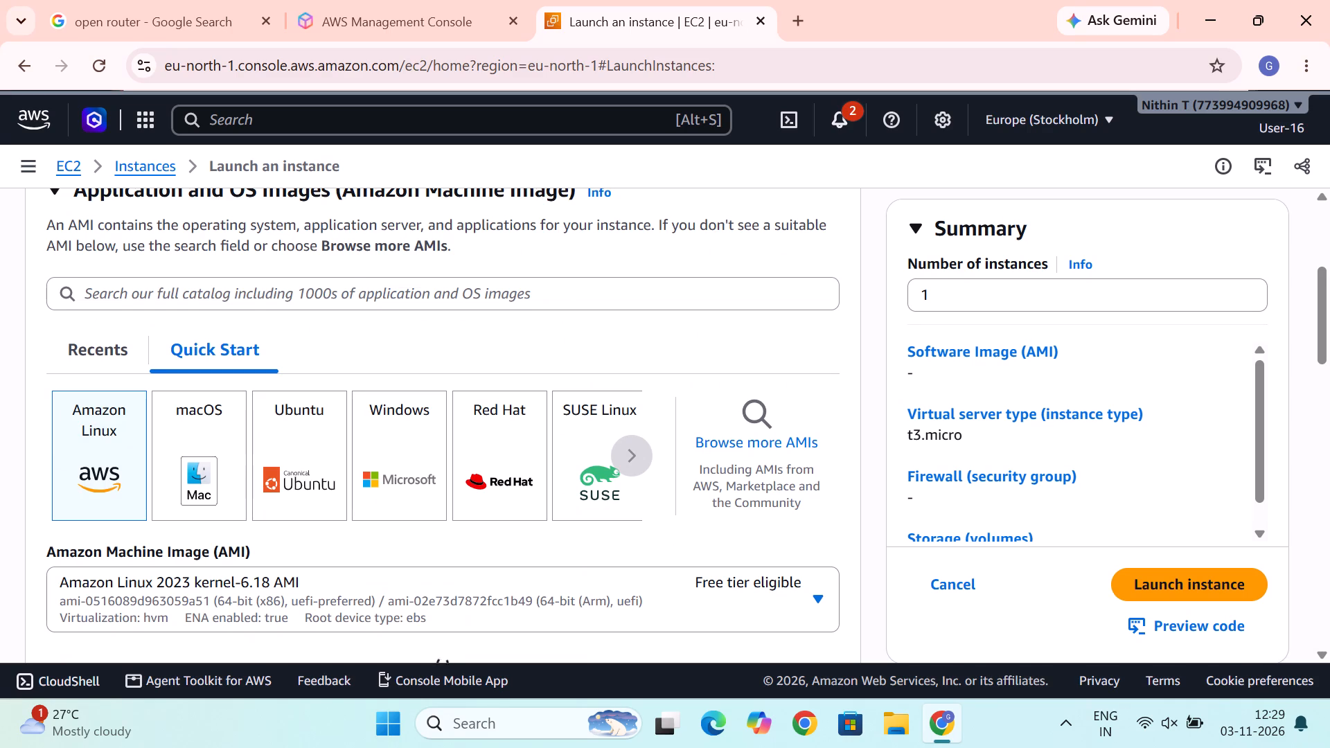
key("Down")
key("Down")
key("Down")
key("Down")
key("Down")
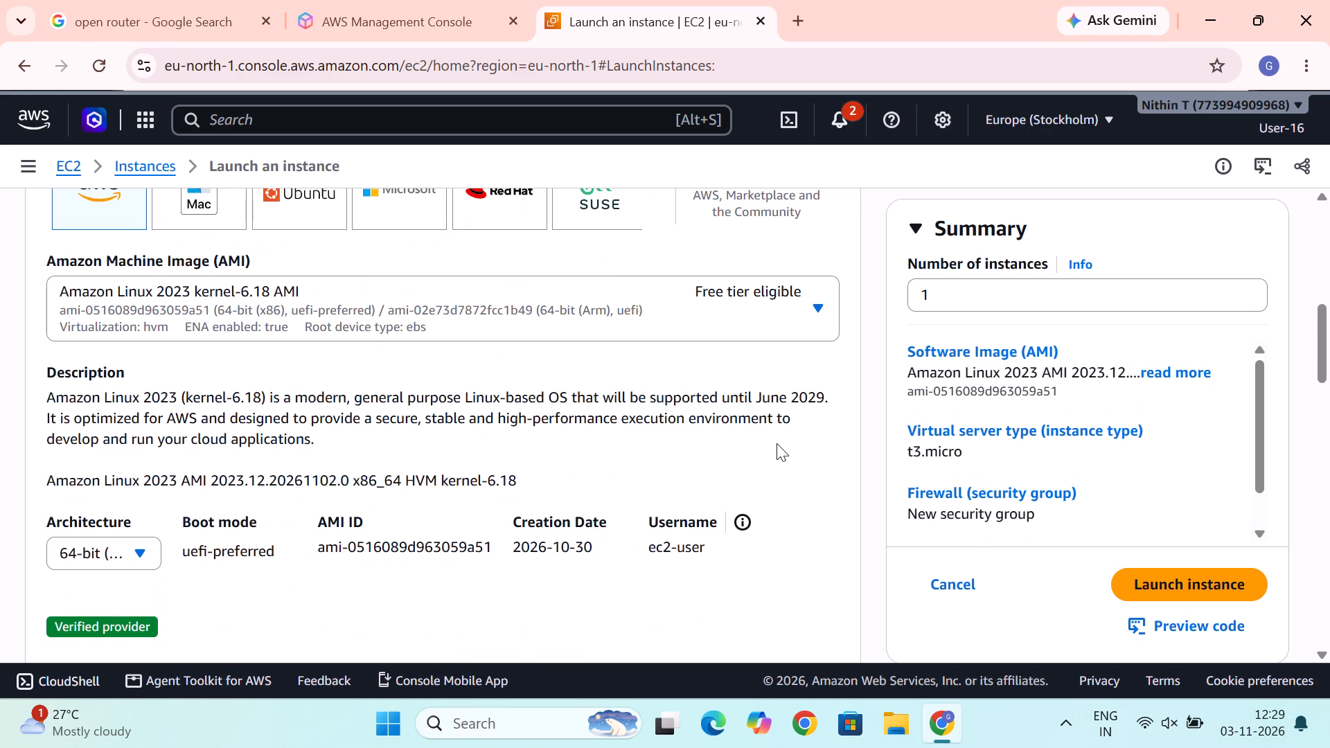
key("Down")
key("Down")
key("Down")
key("Down")
key("Down")
key("Down")
key("Down")
key("Down")
key("Down")
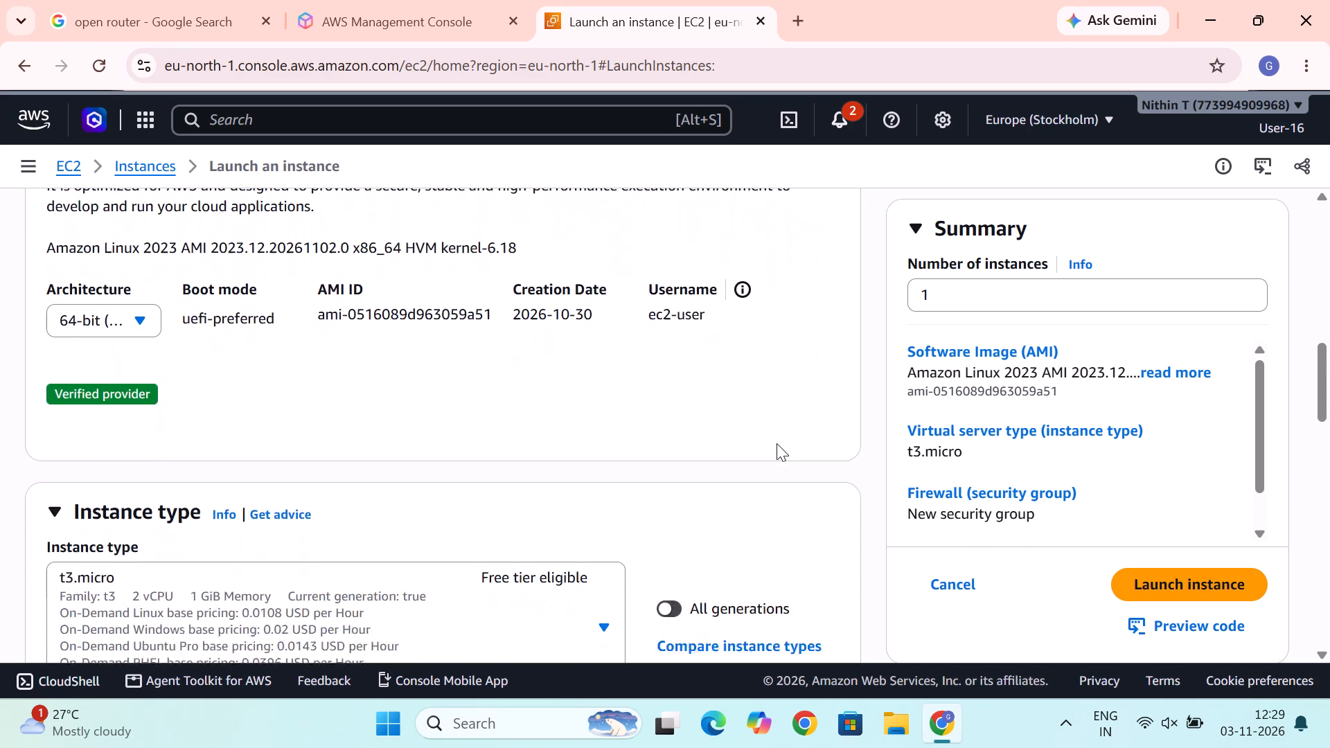
key("Down")
key("Down")
key("Down")
key("Down")
key("Down")
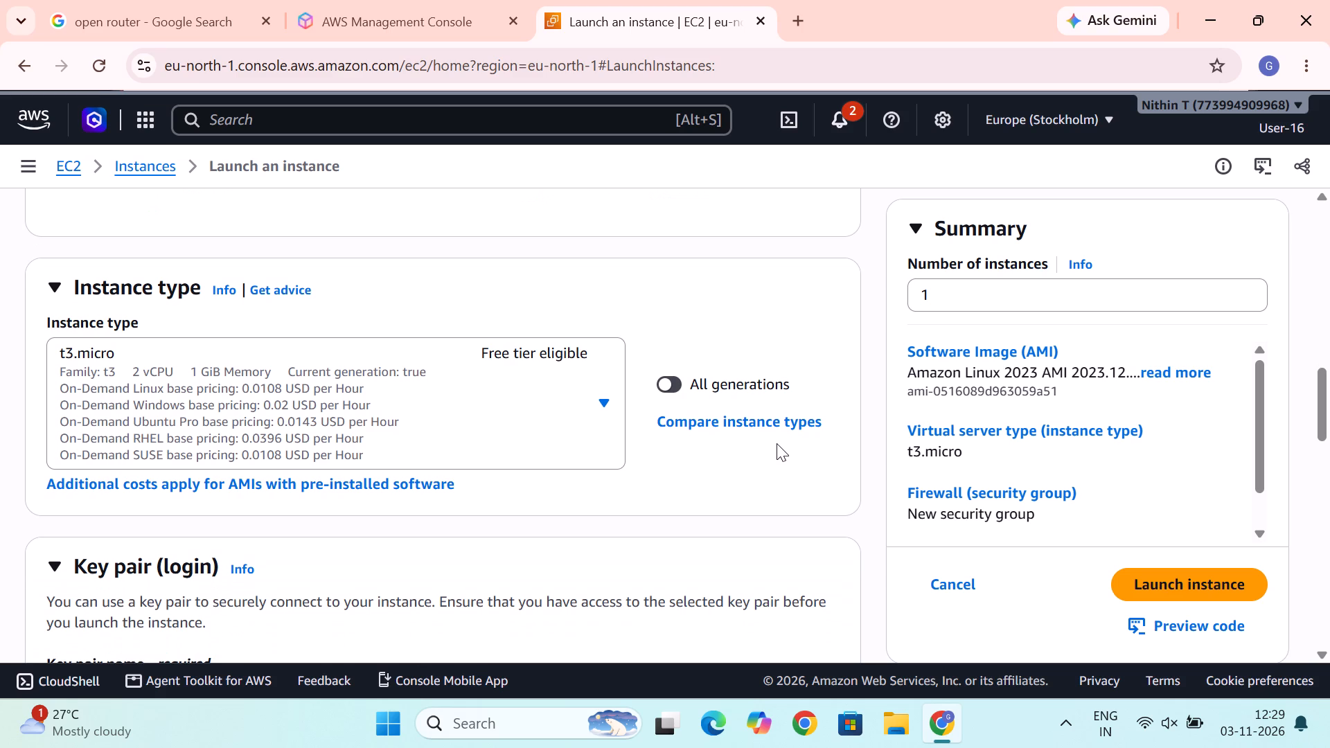
key("Down")
key("Down")
key("Down")
key("Down")
key("Down")
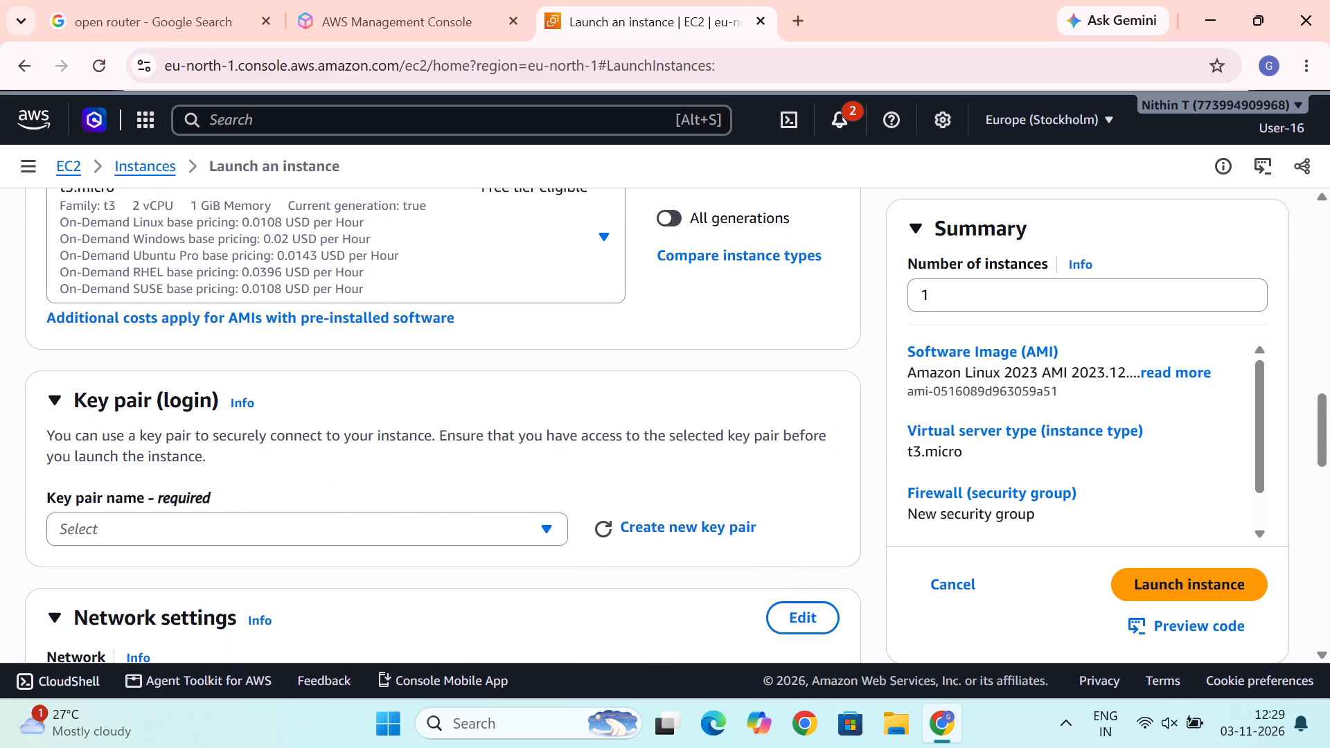
left_click(736, 525)
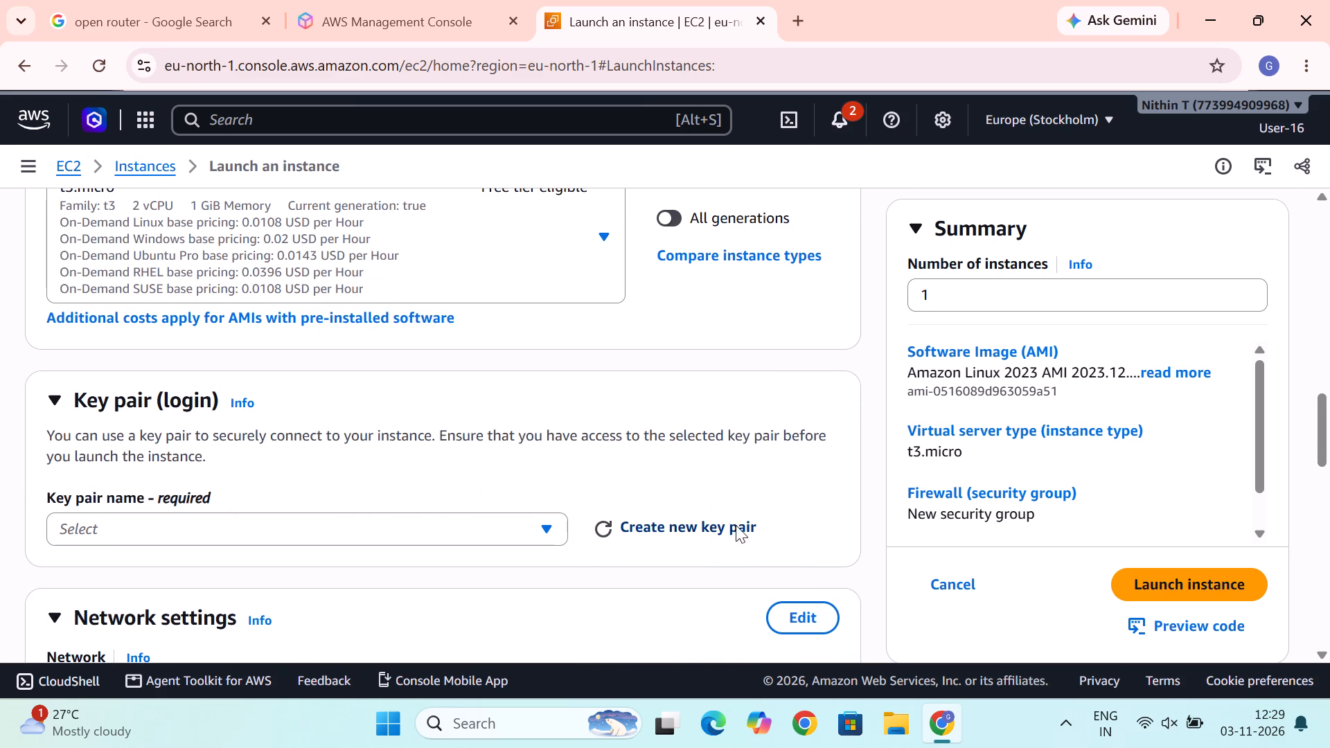
left_click(507, 305)
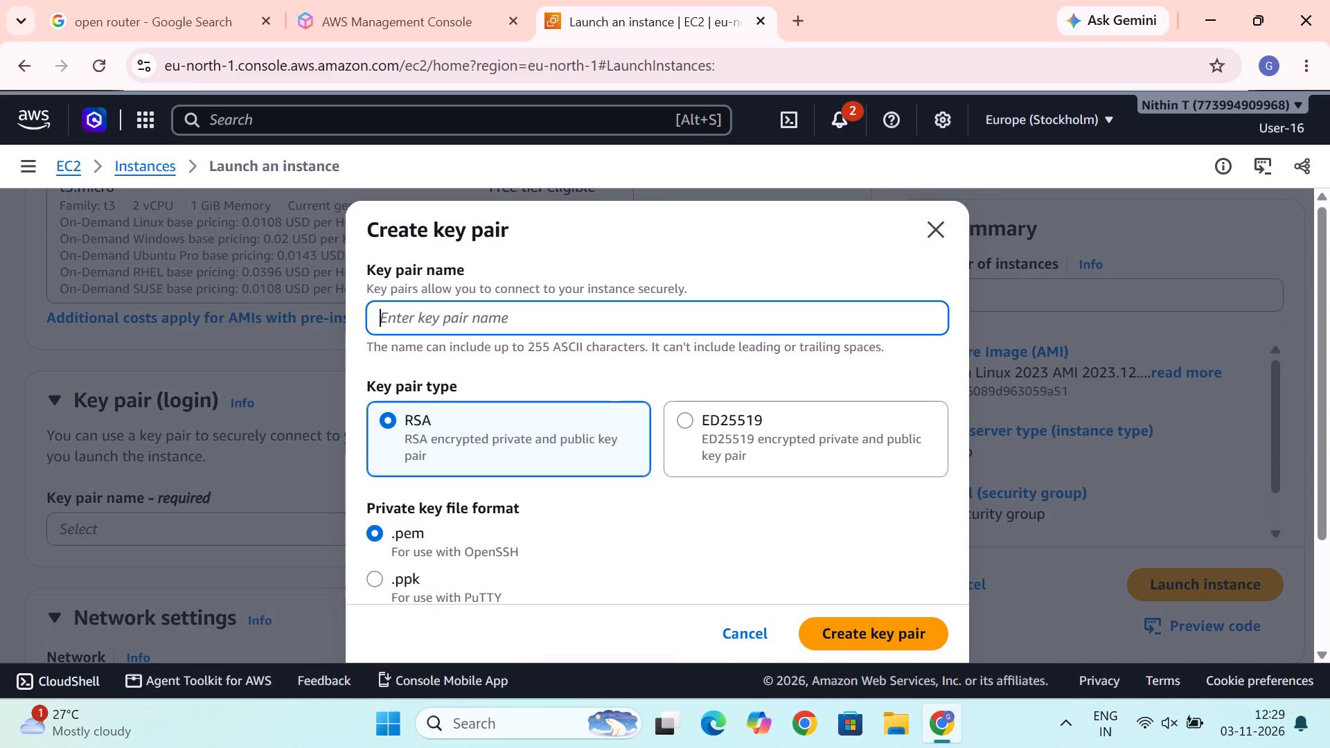
left_click(497, 312)
type("damon-key")
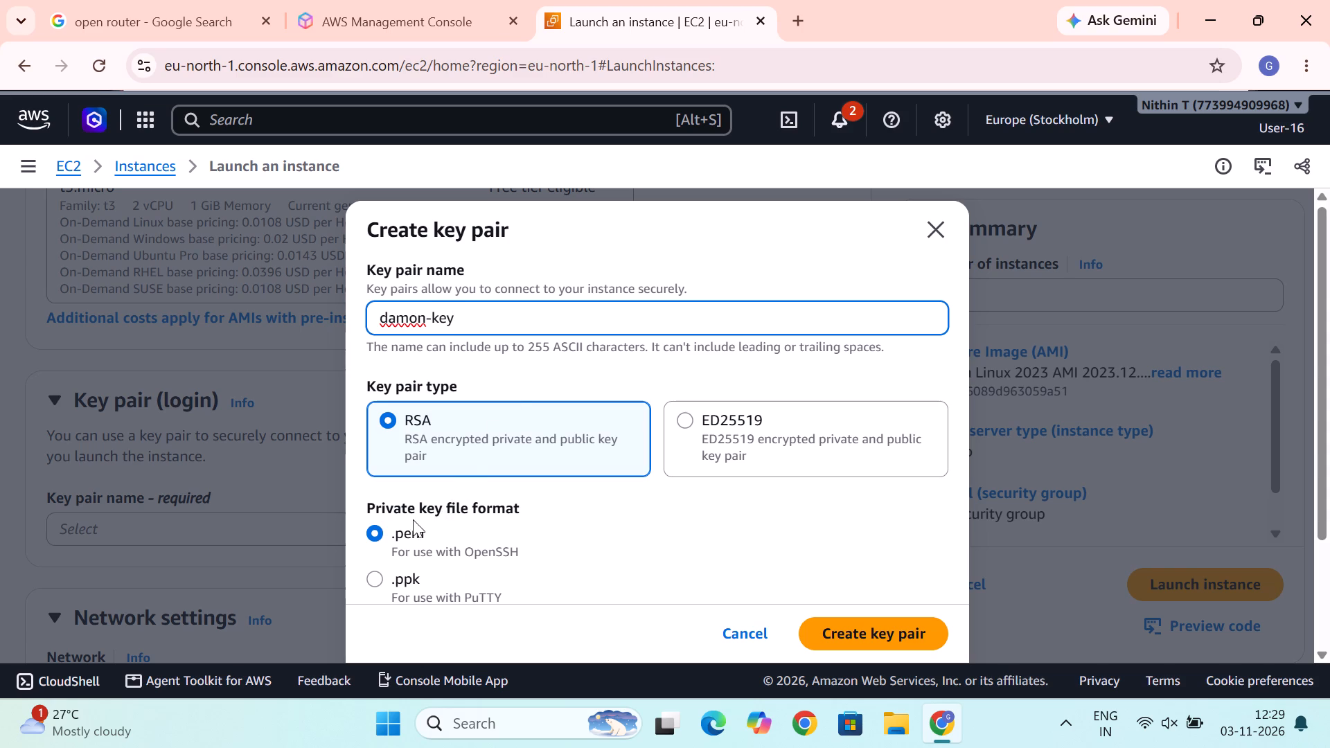
left_click(931, 645)
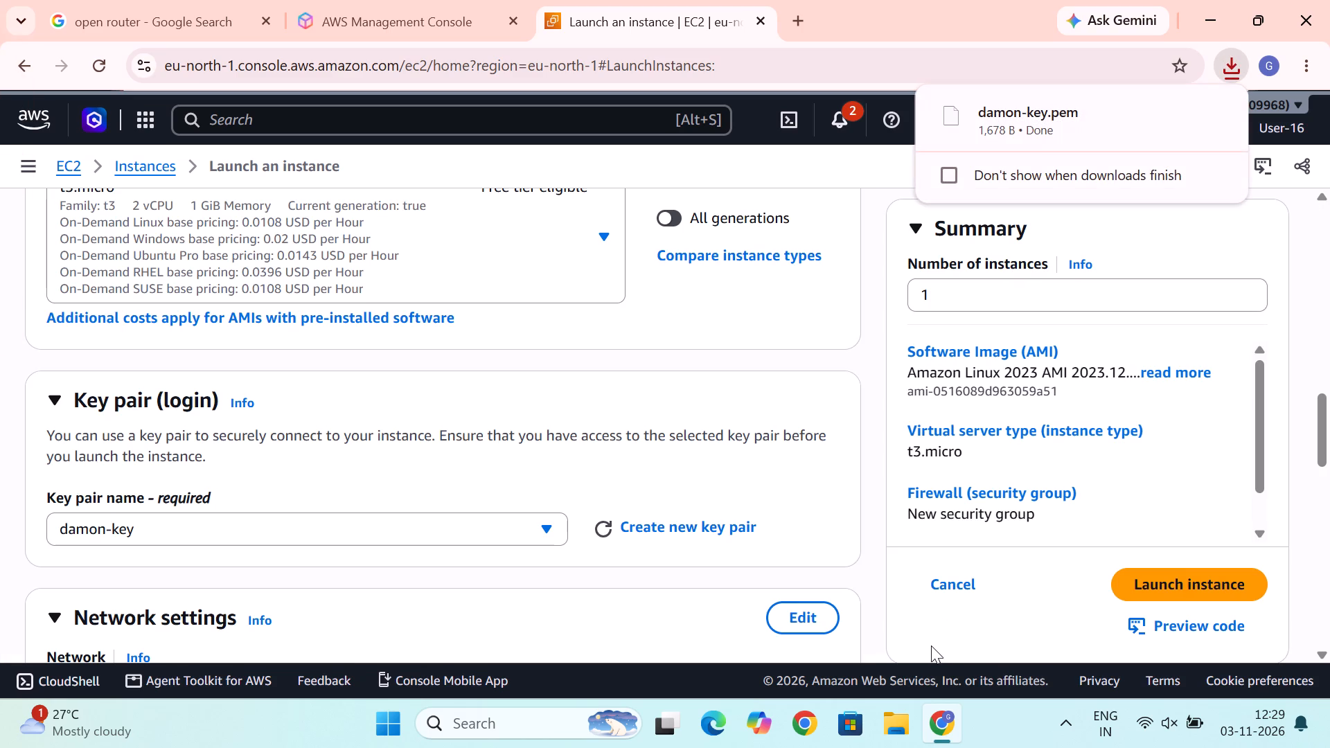
left_click(866, 535)
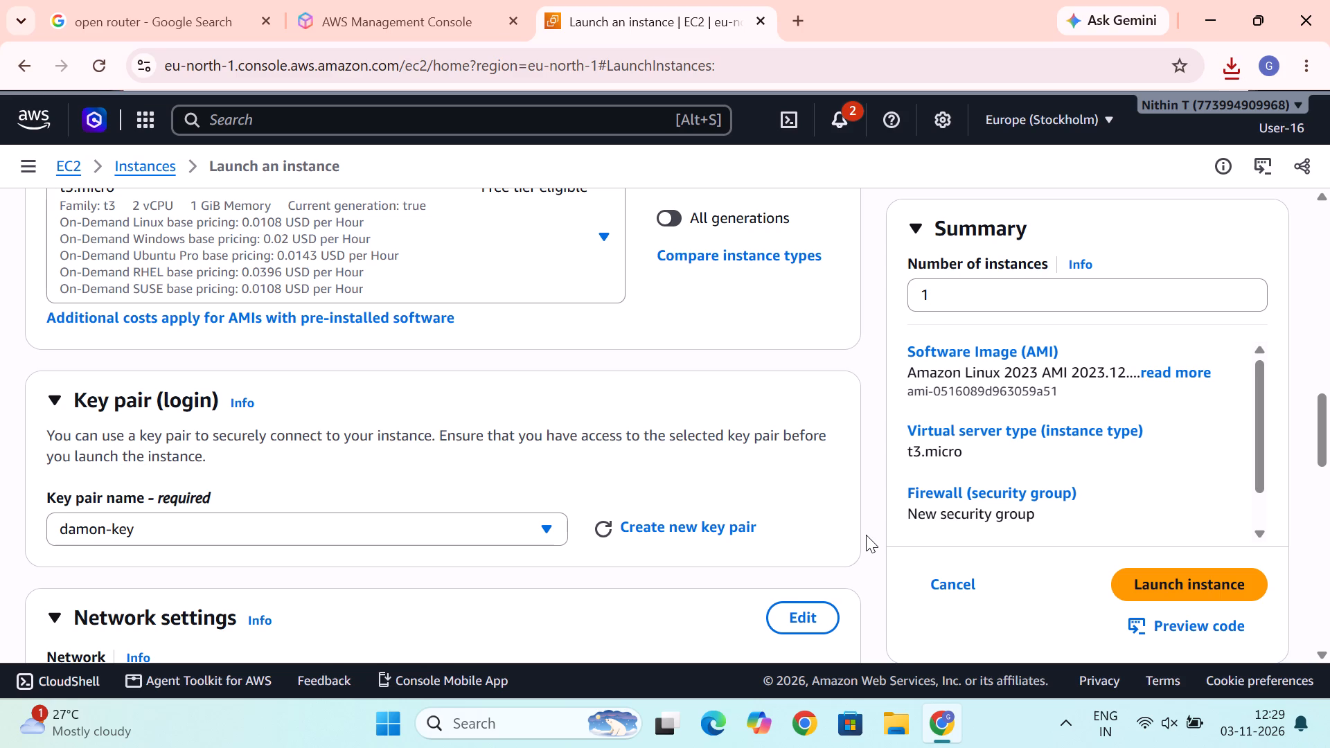
Edit the instance's network settings to use the damon salvator VPC and enable auto-assign public IP.
key("Down")
key("Down")
key("Down")
key("Down")
key("Down")
key("Down")
key("Down")
key("Down")
key("Down")
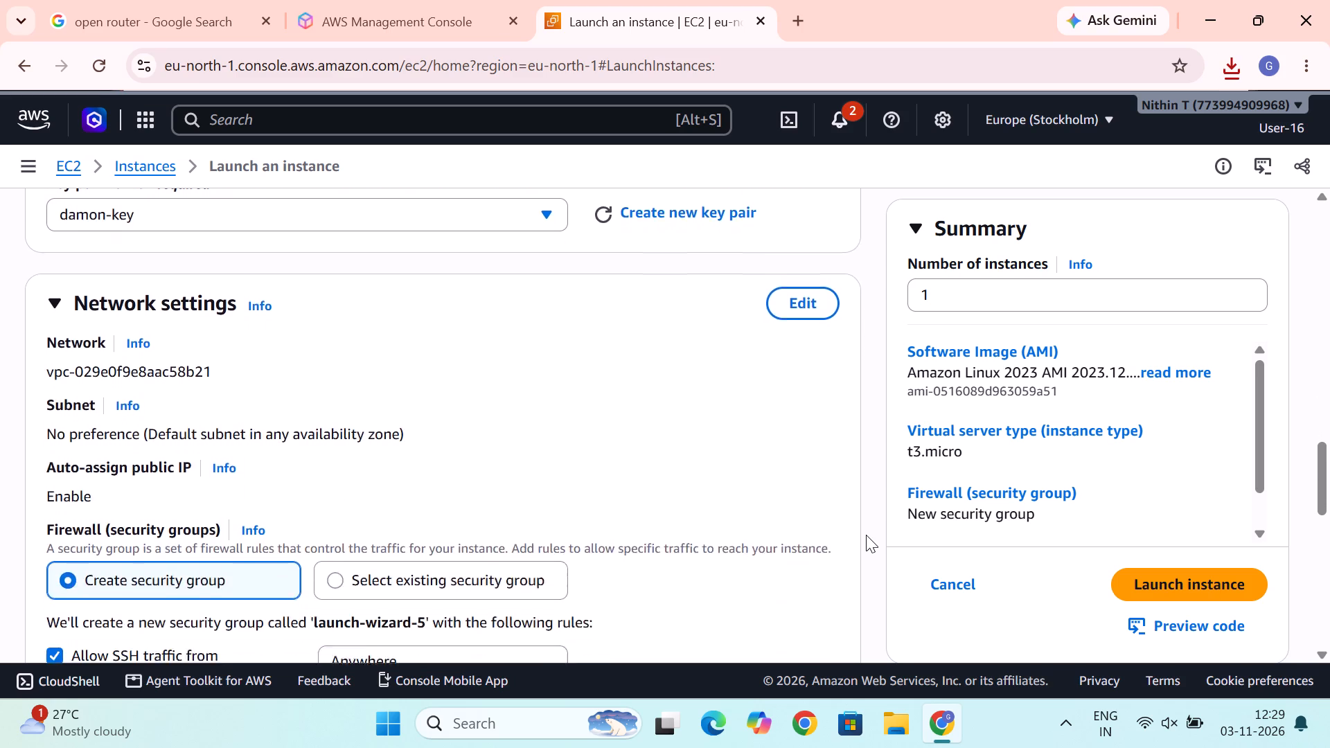
key("Down")
left_click(794, 256)
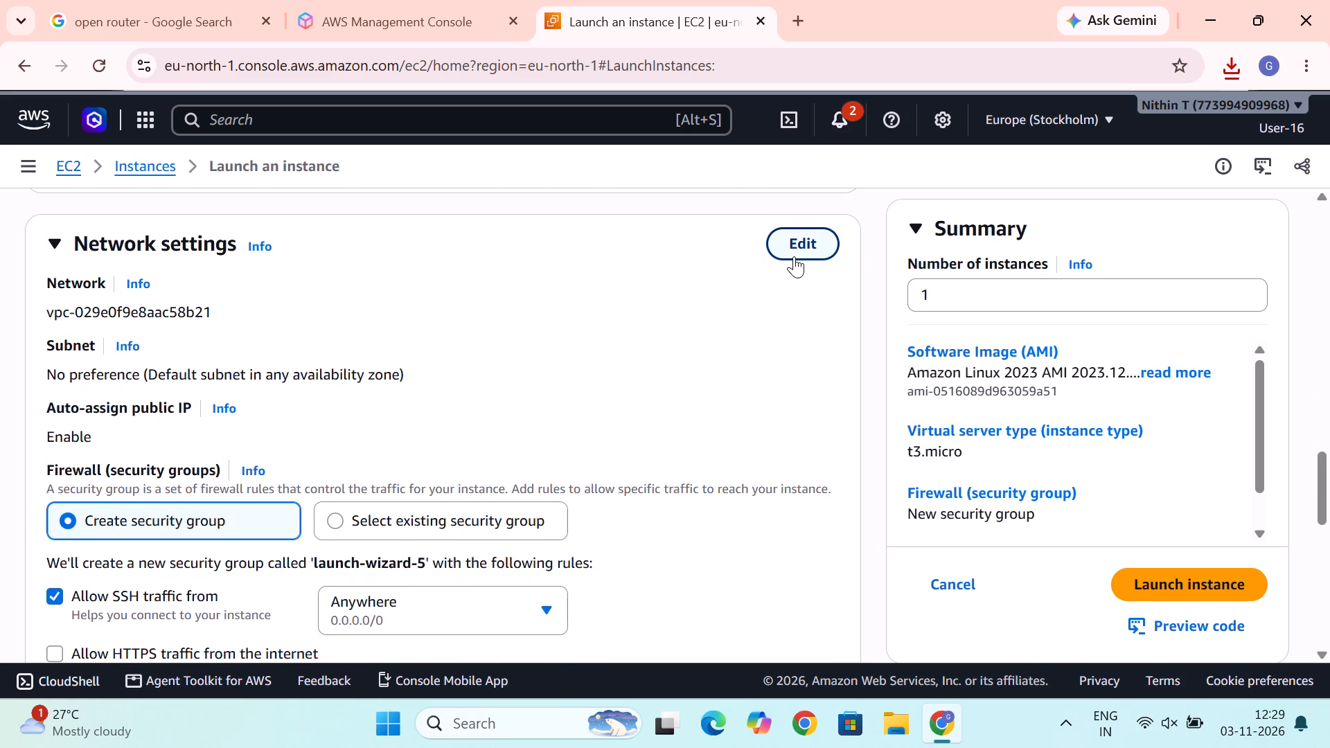
left_click(452, 317)
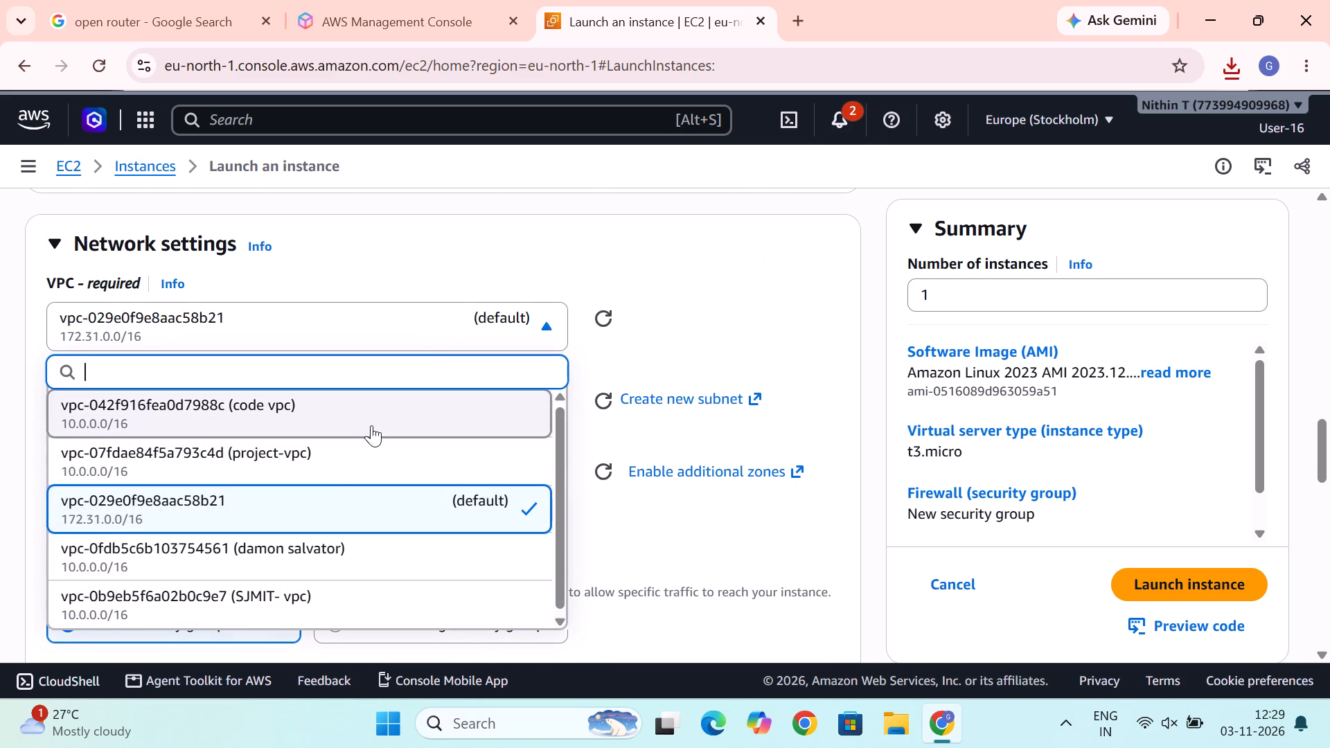
left_click(274, 558)
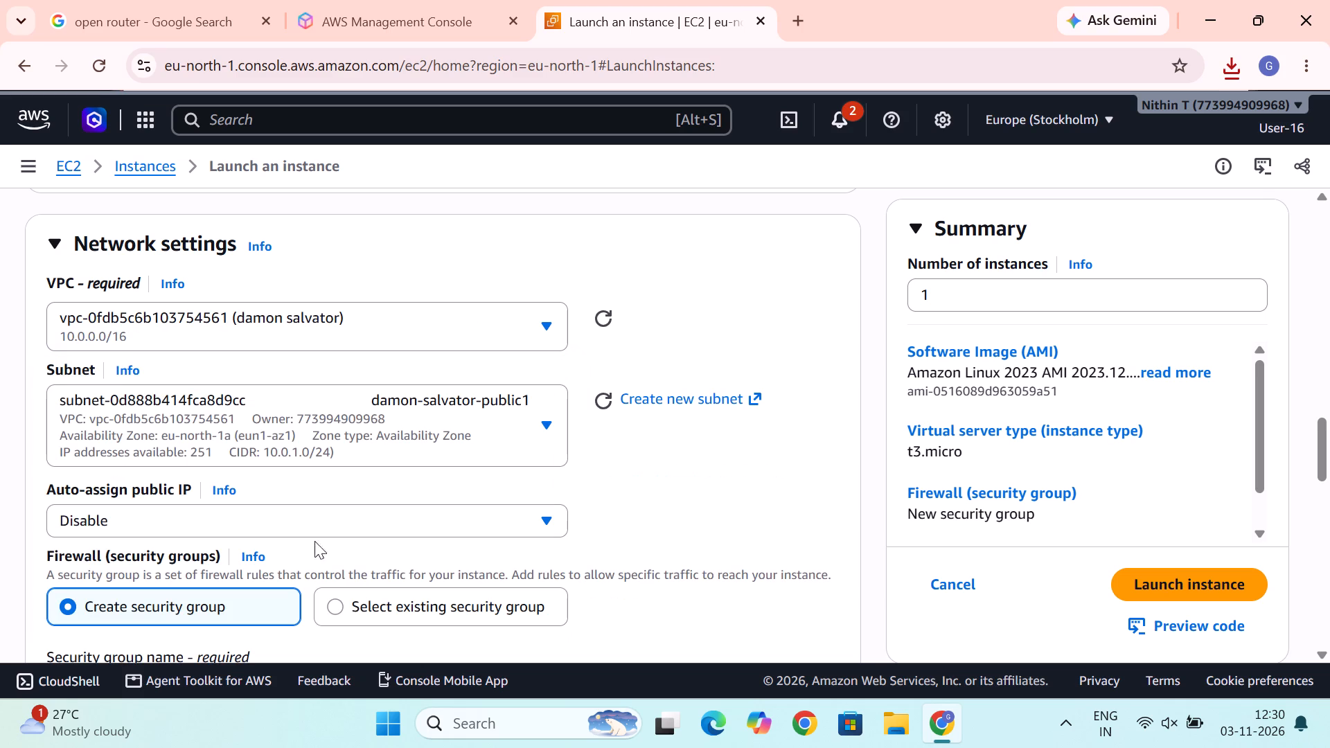
left_click(400, 513)
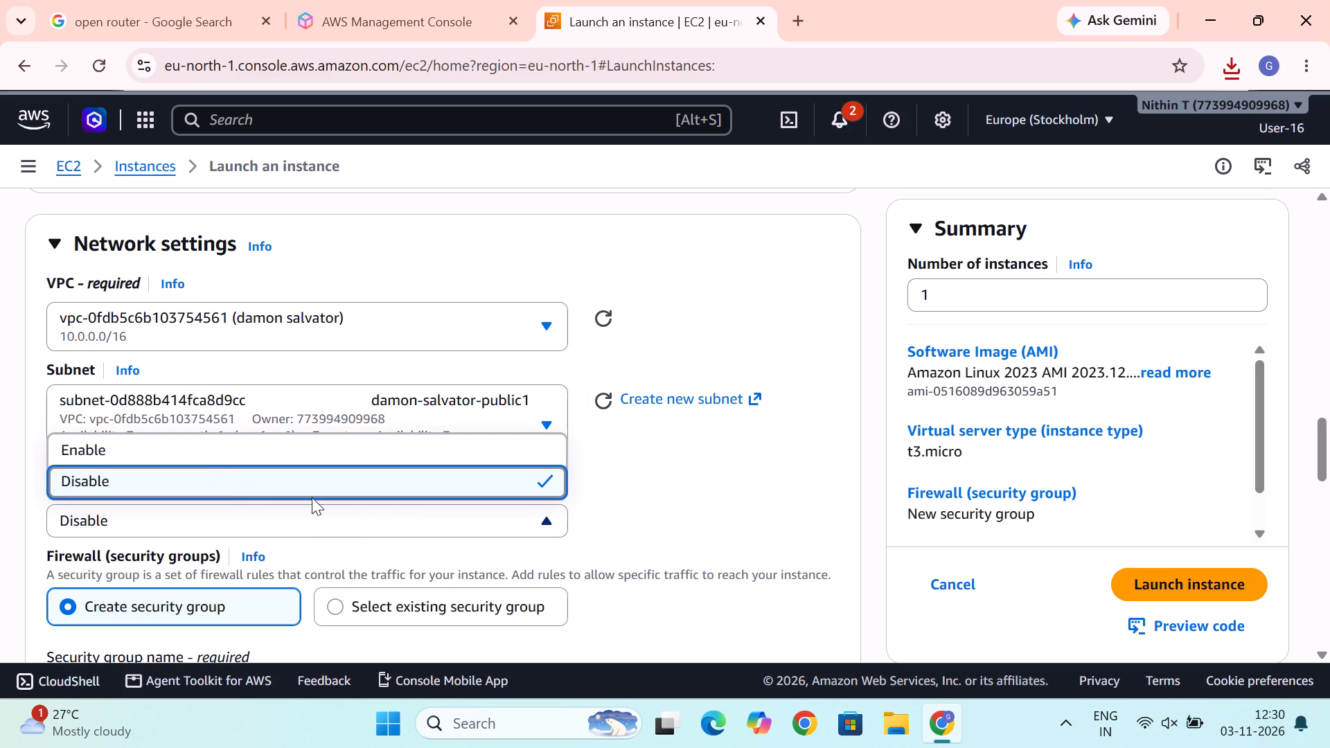
left_click(209, 452)
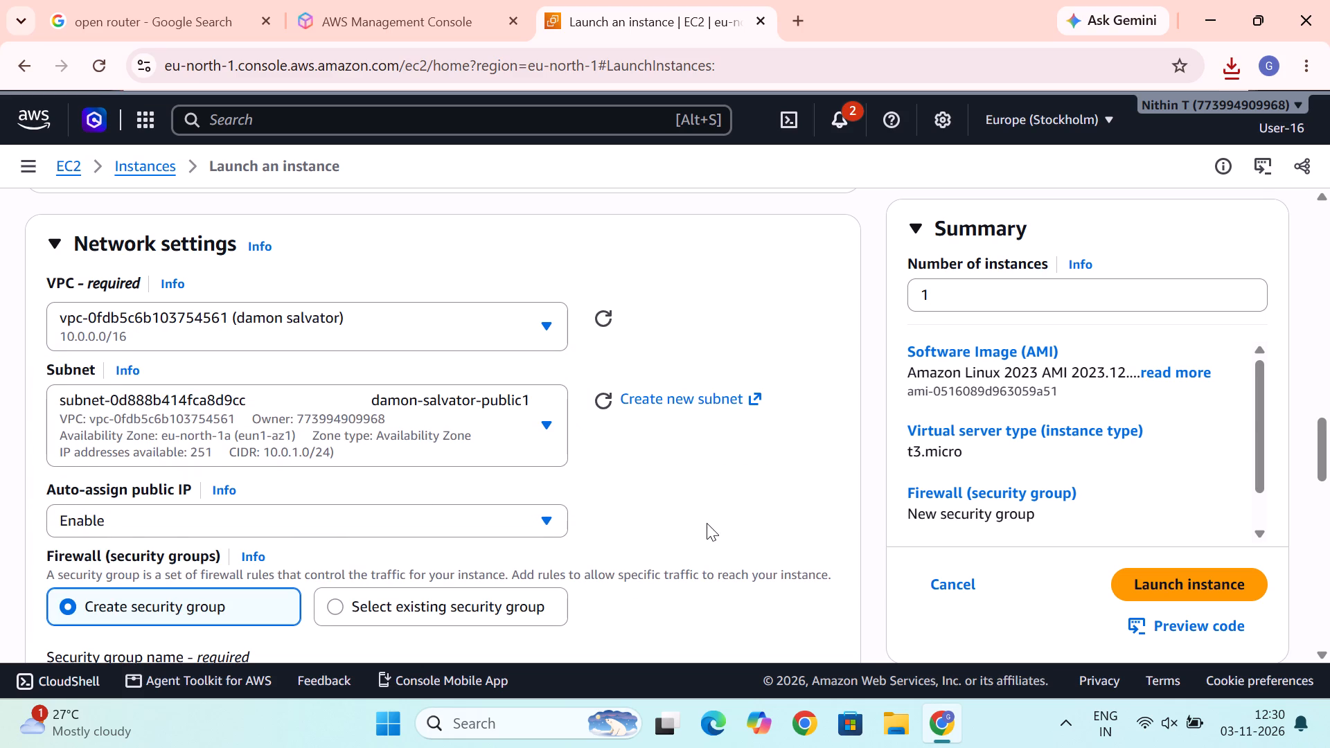
Launch the damon-server instance, keeping the default security group and storage settings.
left_click_drag(1322, 430, 1329, 462)
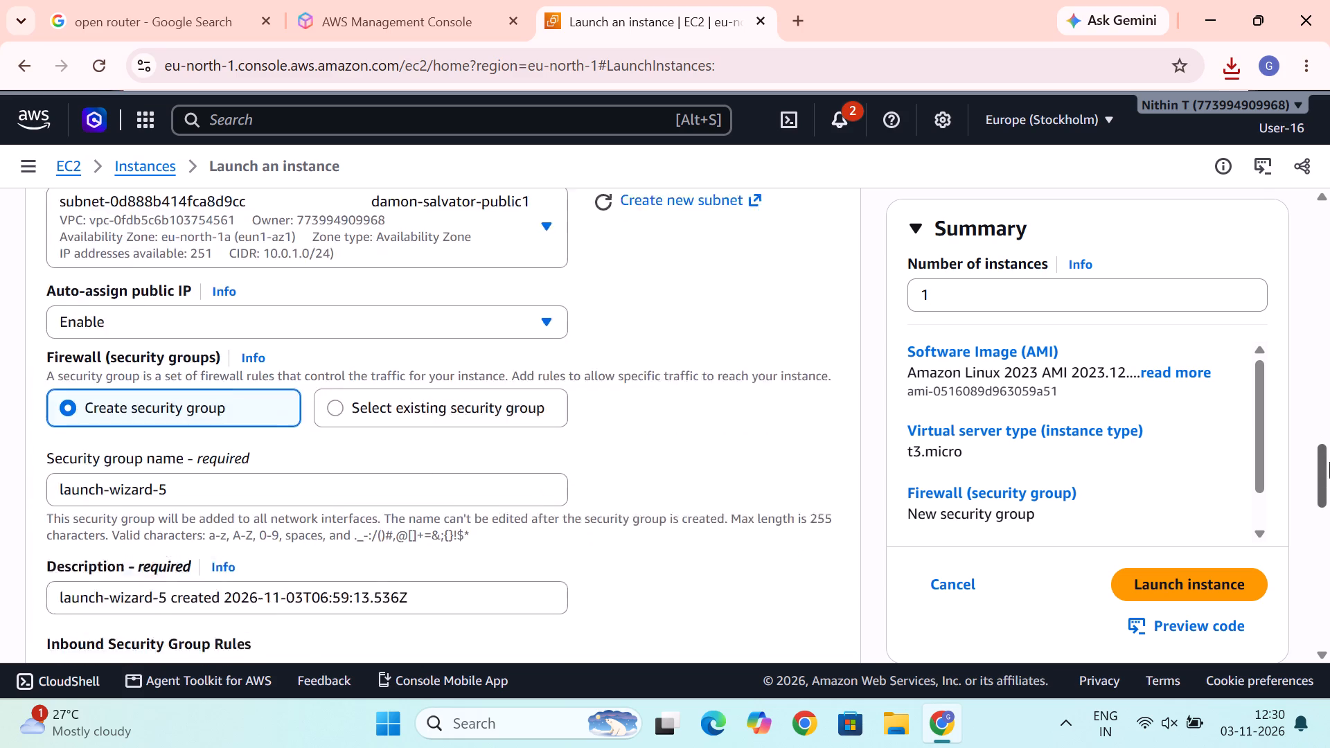
left_click_drag(1329, 462, 1329, 542)
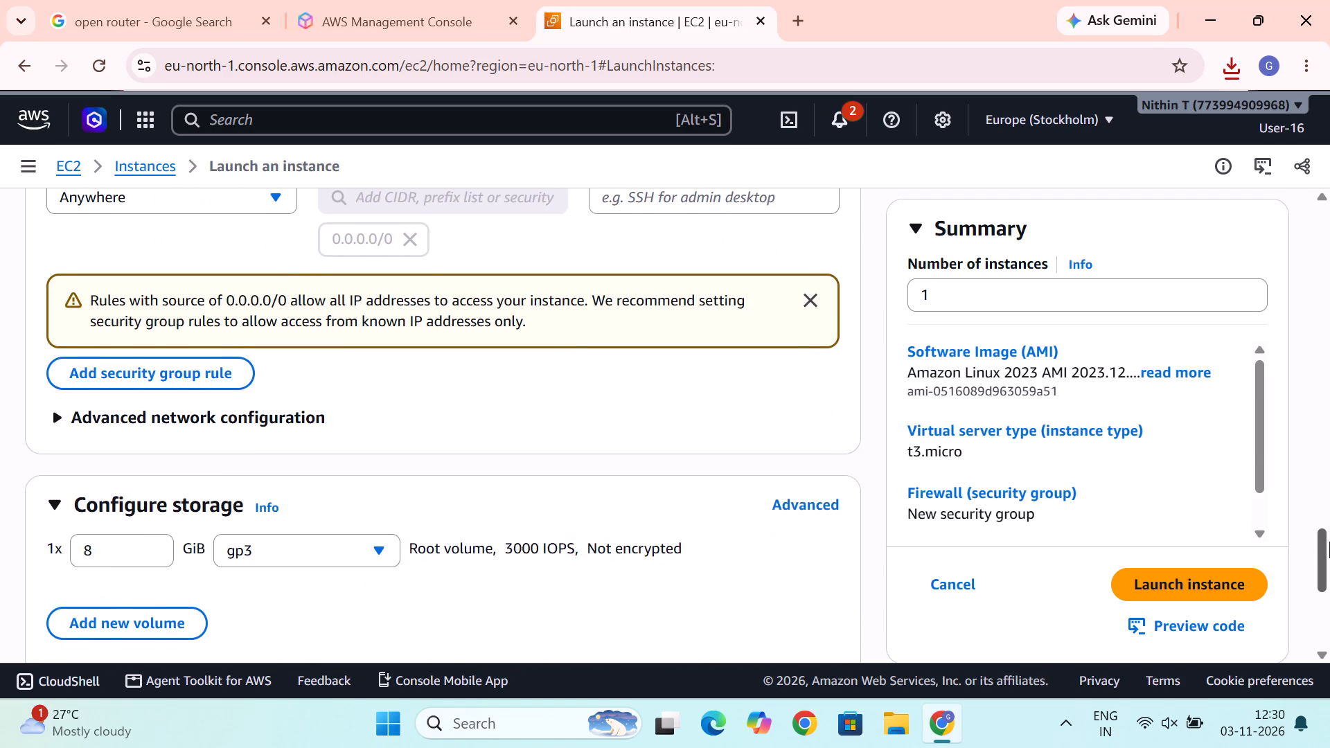
left_click_drag(1322, 537, 1329, 616)
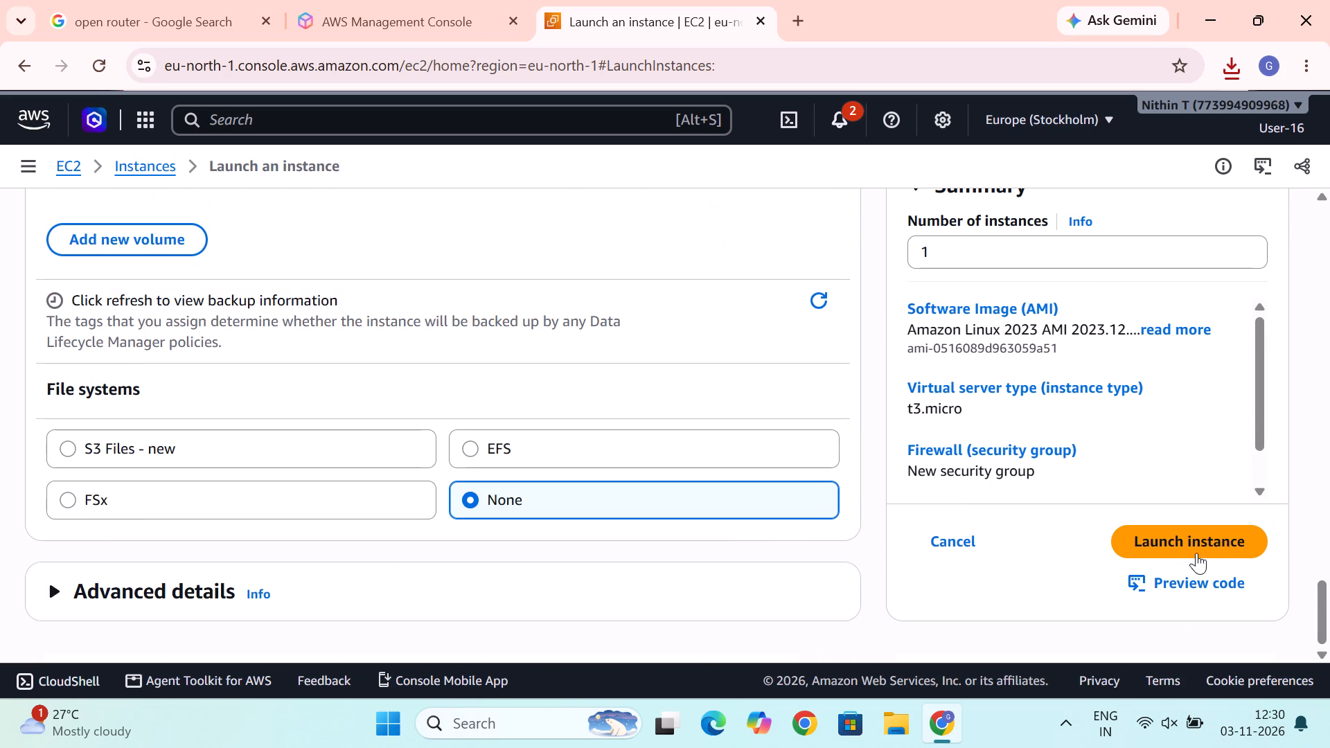
left_click(1187, 545)
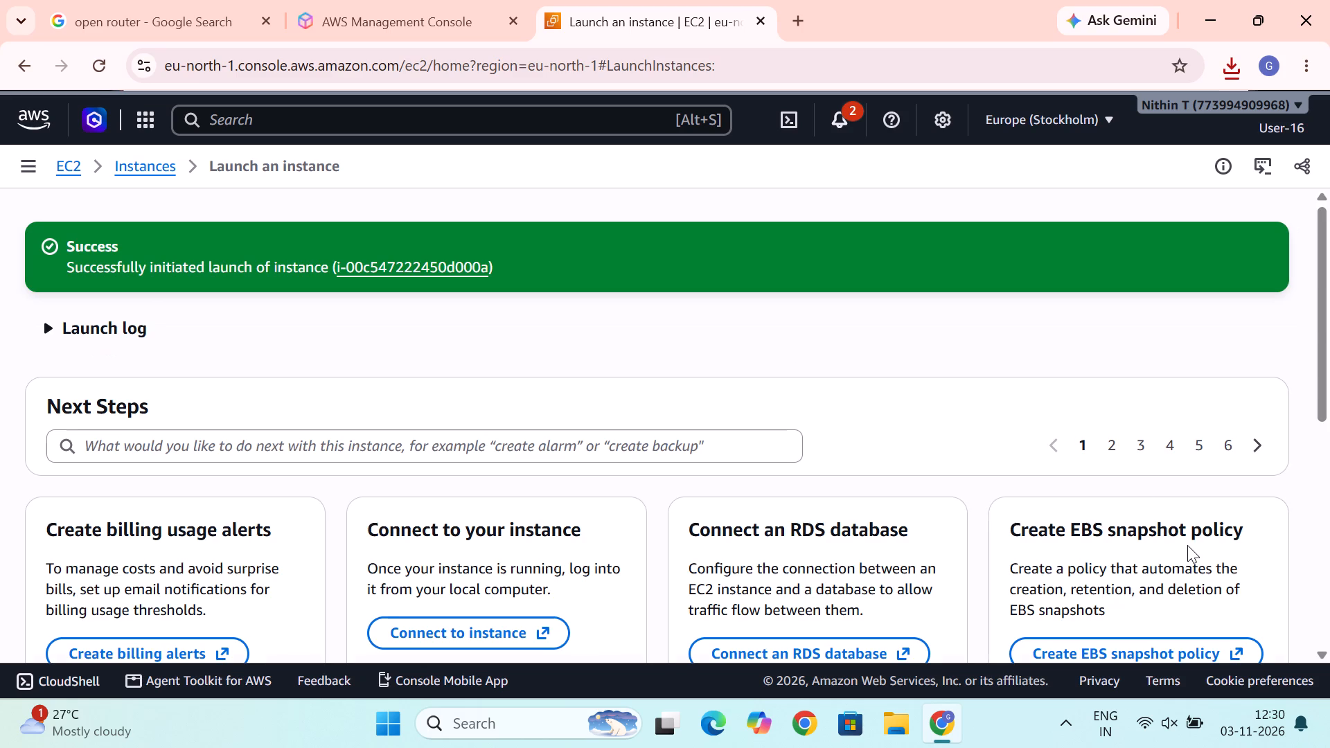
Select damon-server in the instances list and connect to it through EC2 Instance Connect as ec2-user over its public IPv4 address.
left_click(152, 168)
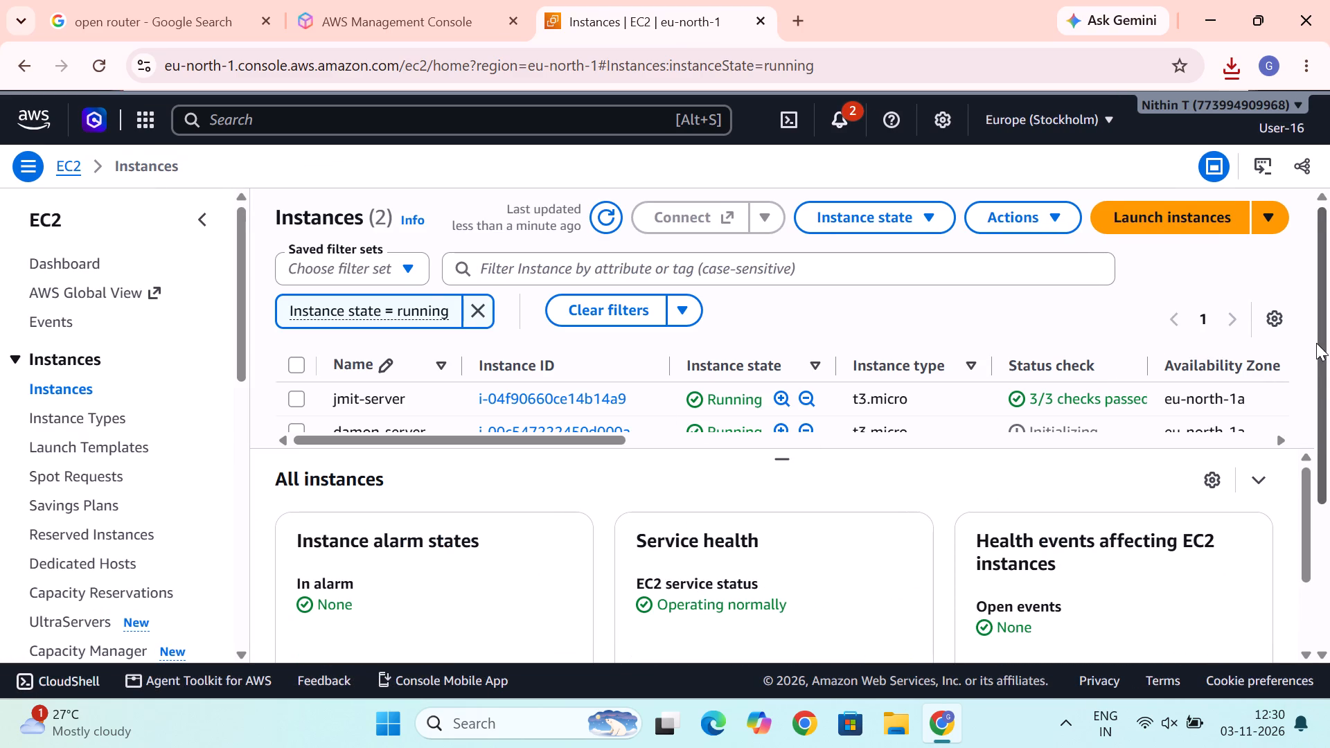
left_click_drag(1324, 341, 1329, 352)
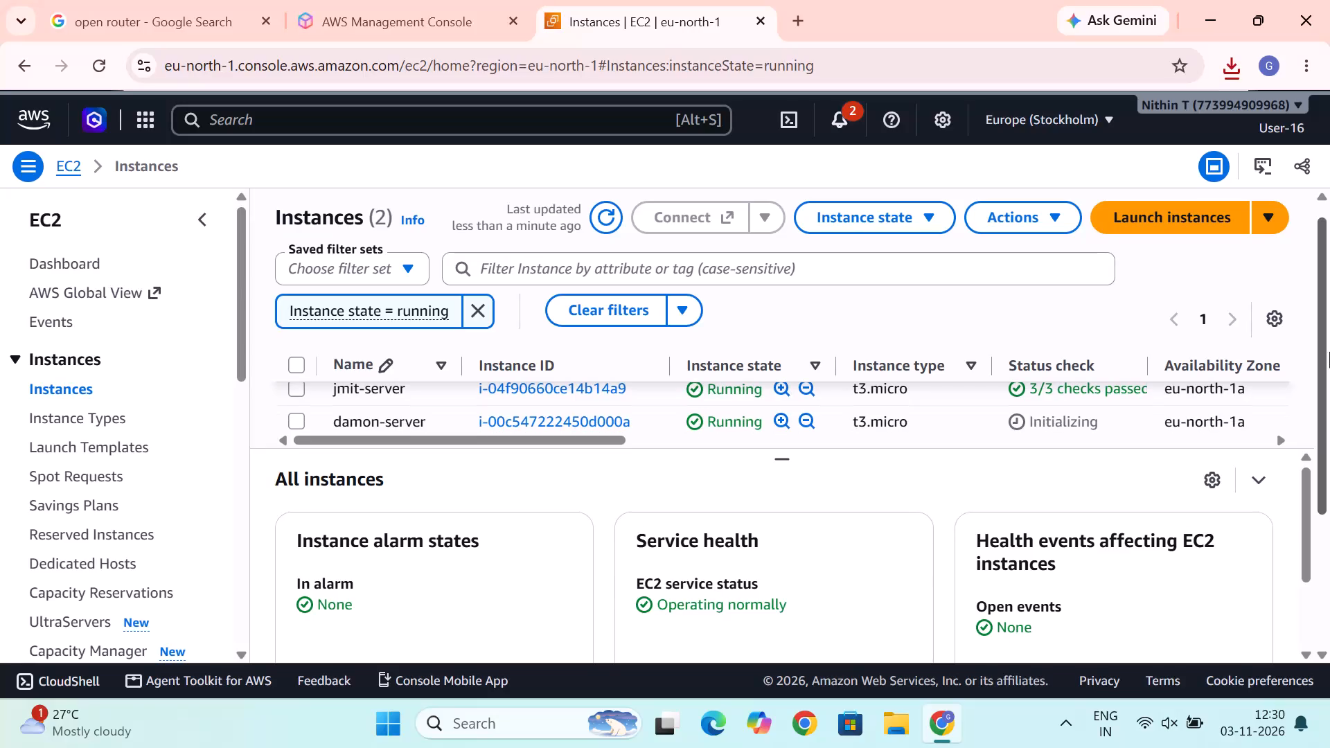
left_click(292, 414)
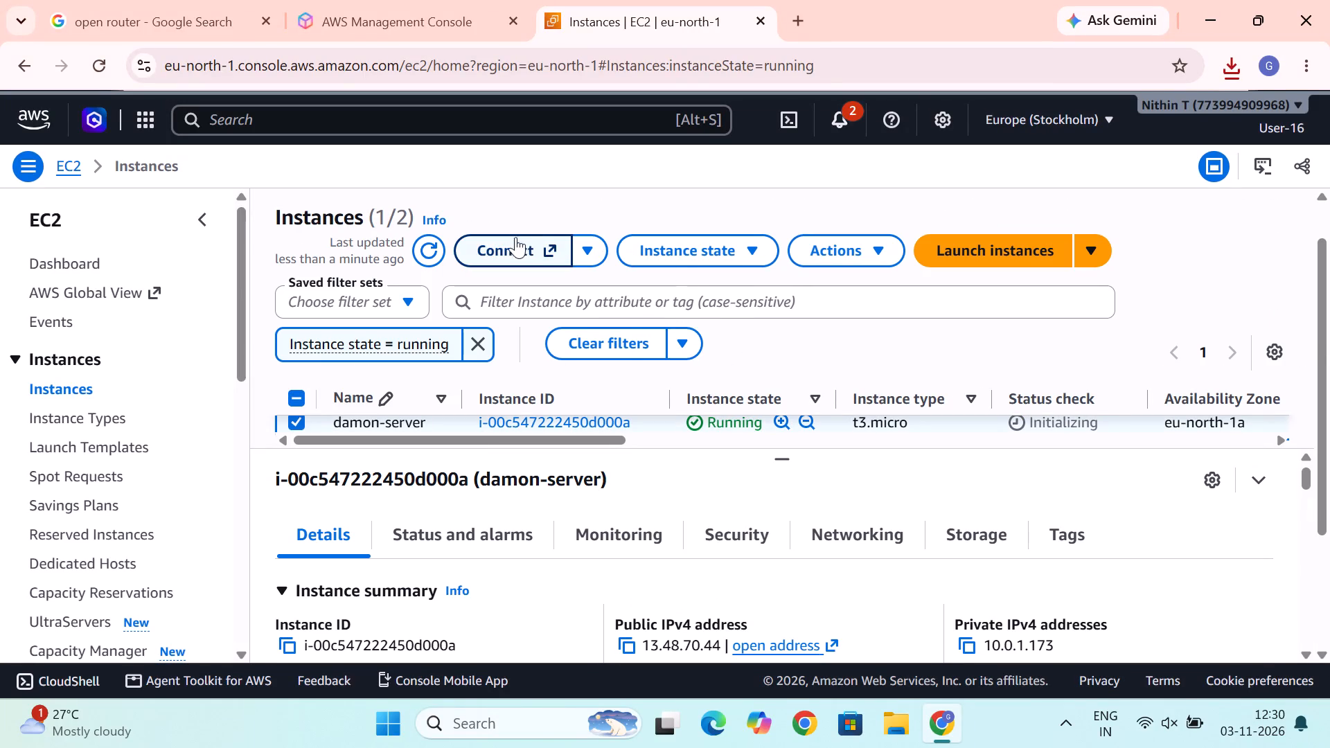
left_click(511, 239)
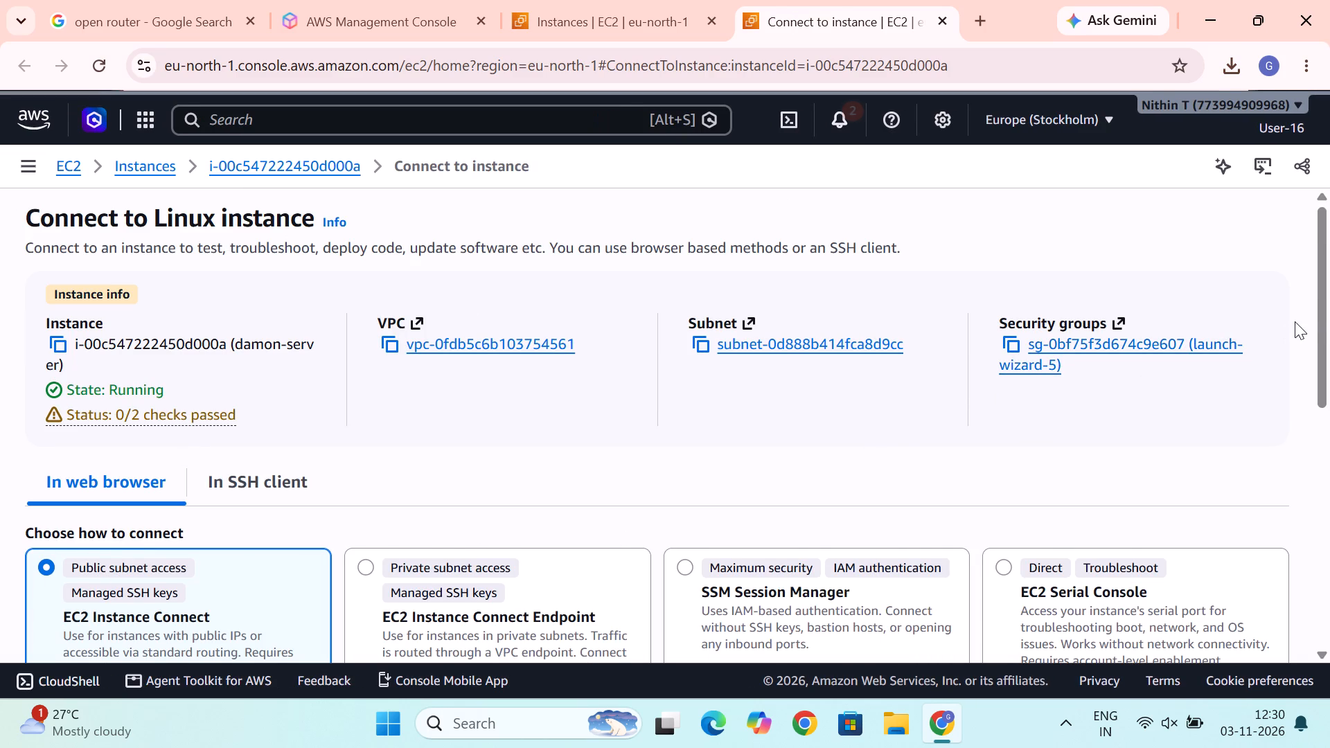
left_click_drag(1321, 313, 1328, 463)
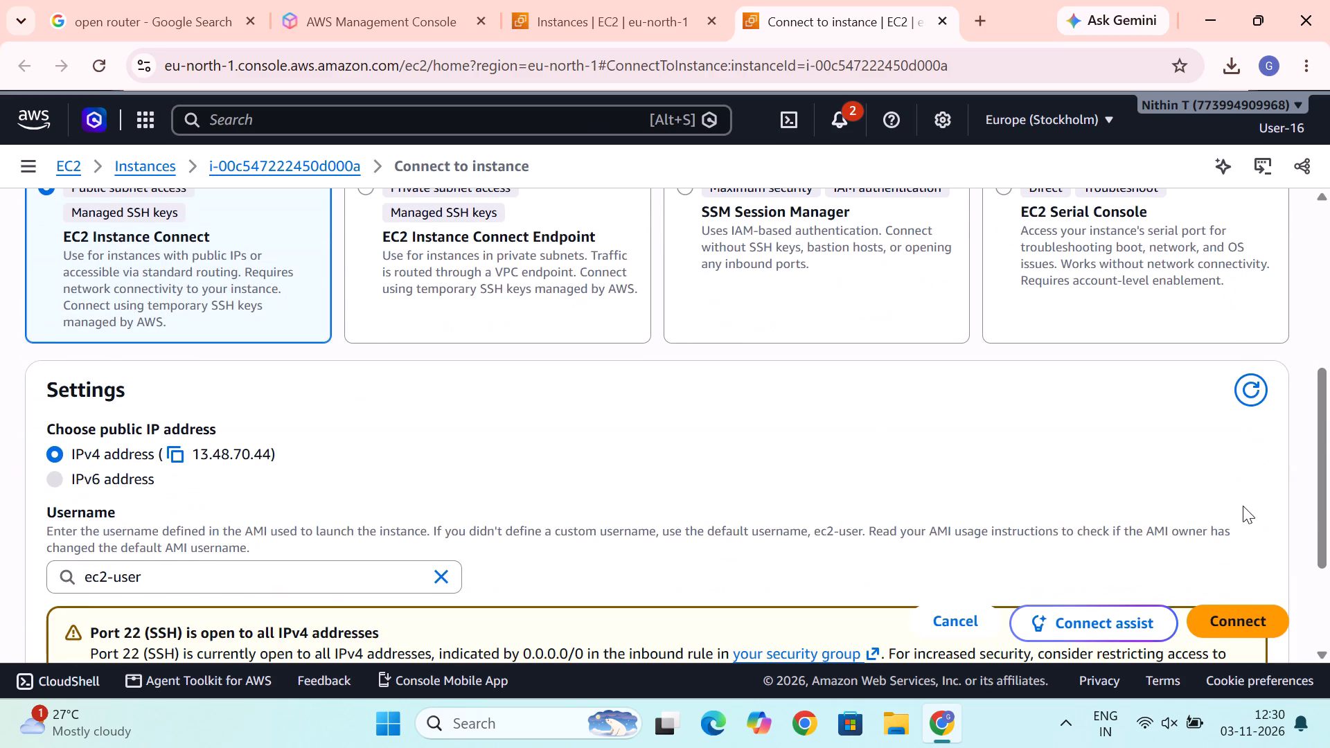
left_click(1223, 605)
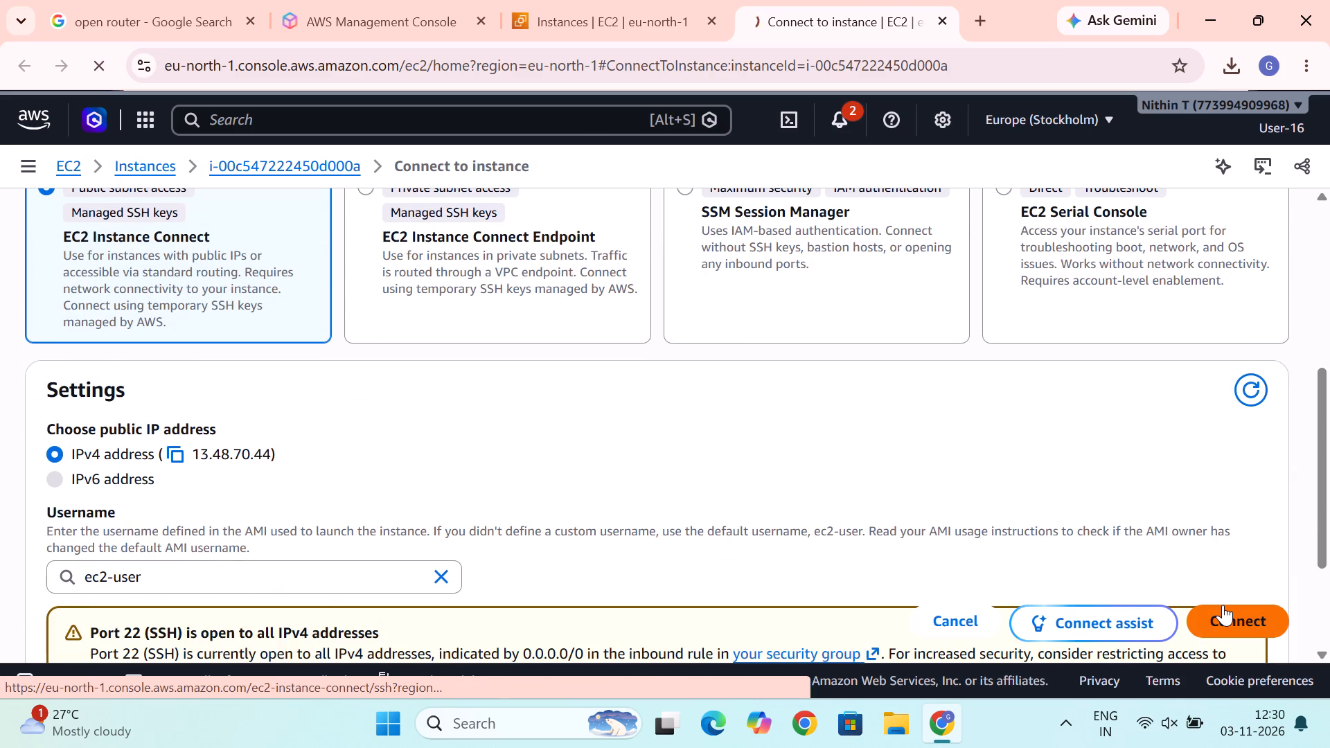
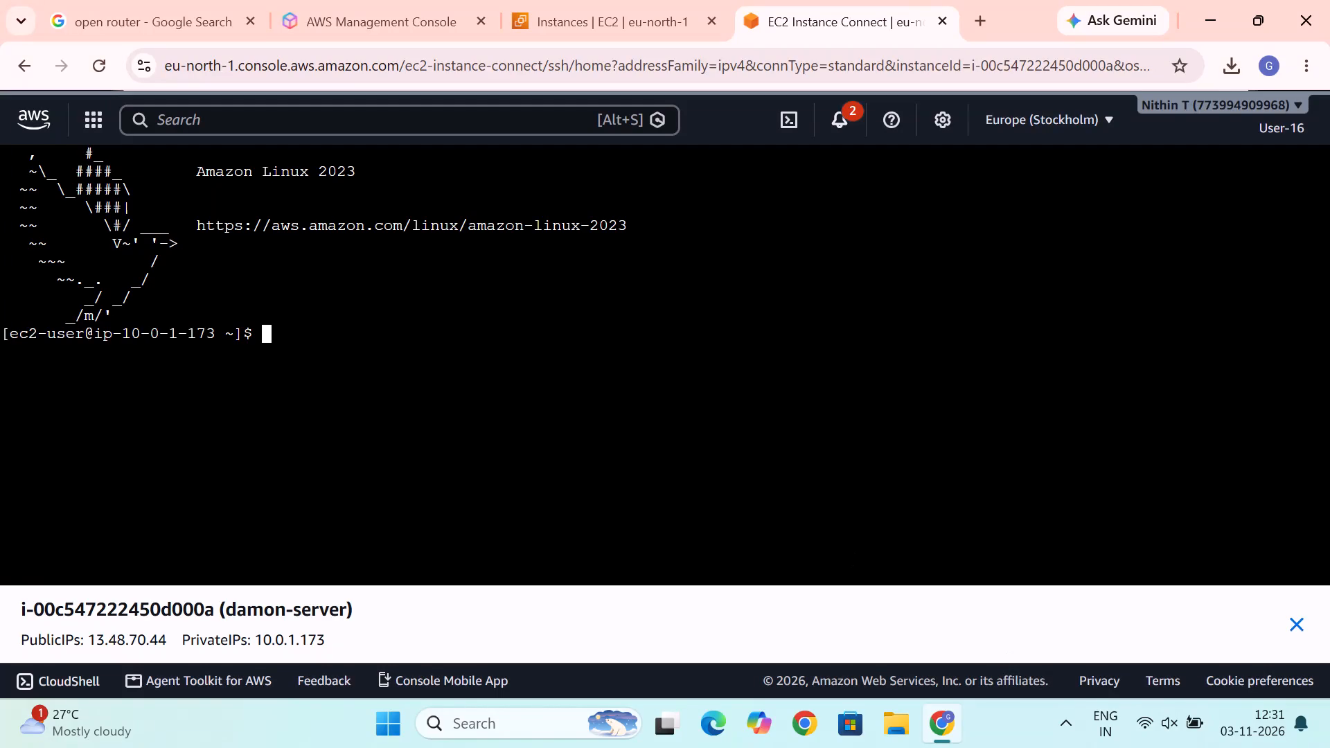
Switch to the root user in the damon-server terminal with sudo su.
left_click(406, 336)
type("sud")
type("o su")
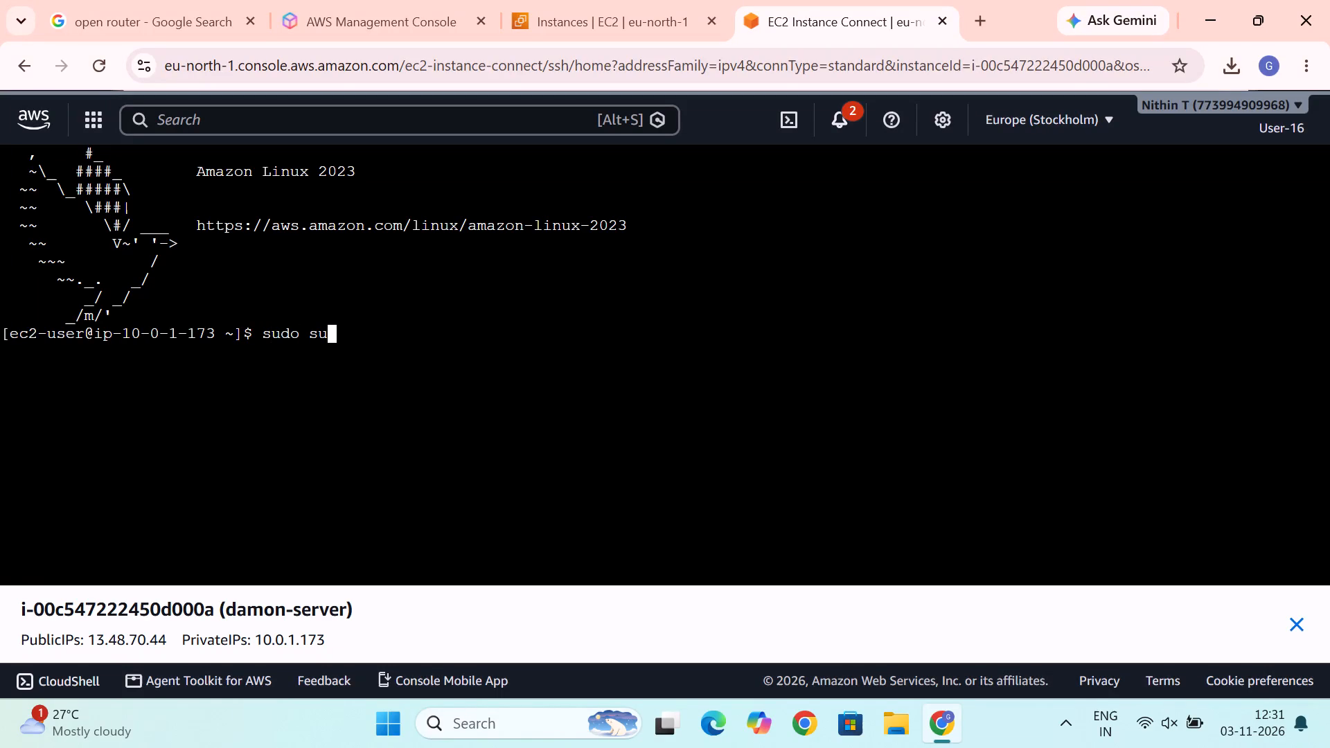
key("Return")
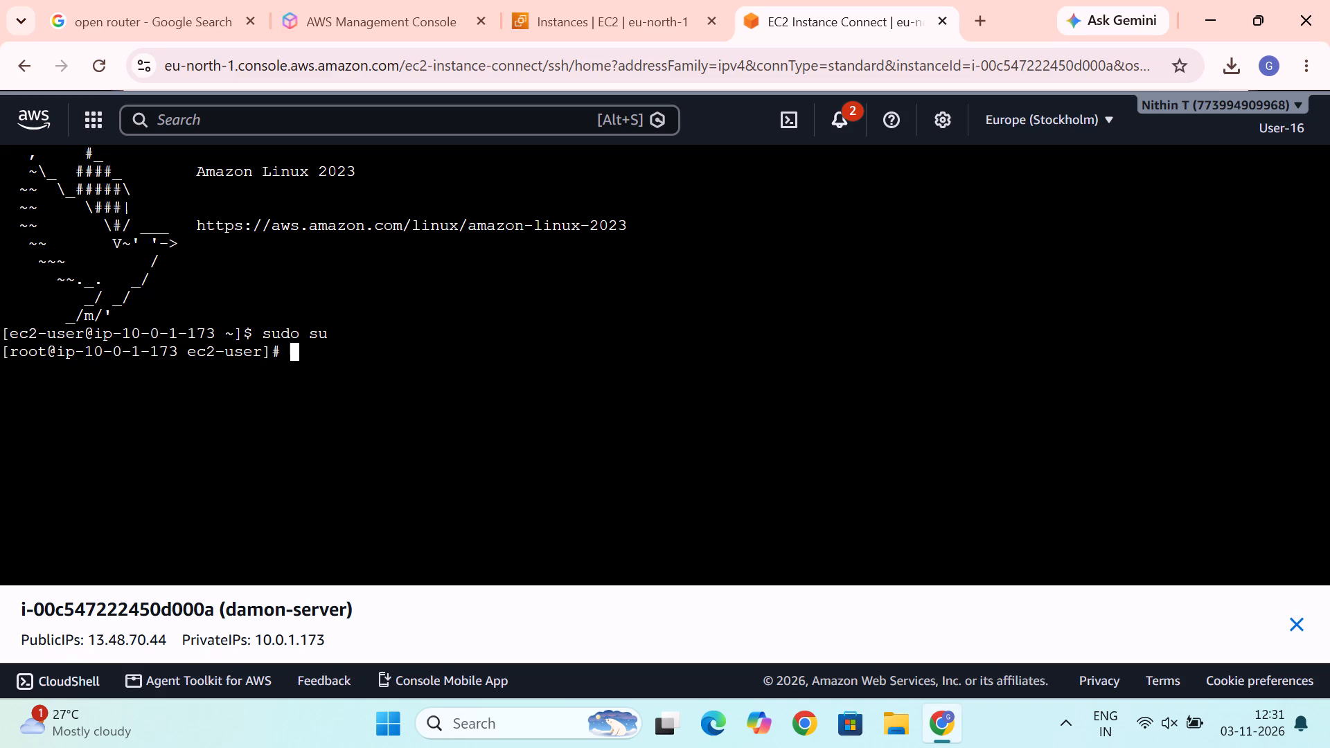
Test the instance's internet connectivity by pinging gogole.com, and stop the ping after a number of replies.
type("ping")
key("space")
type("gogole.com")
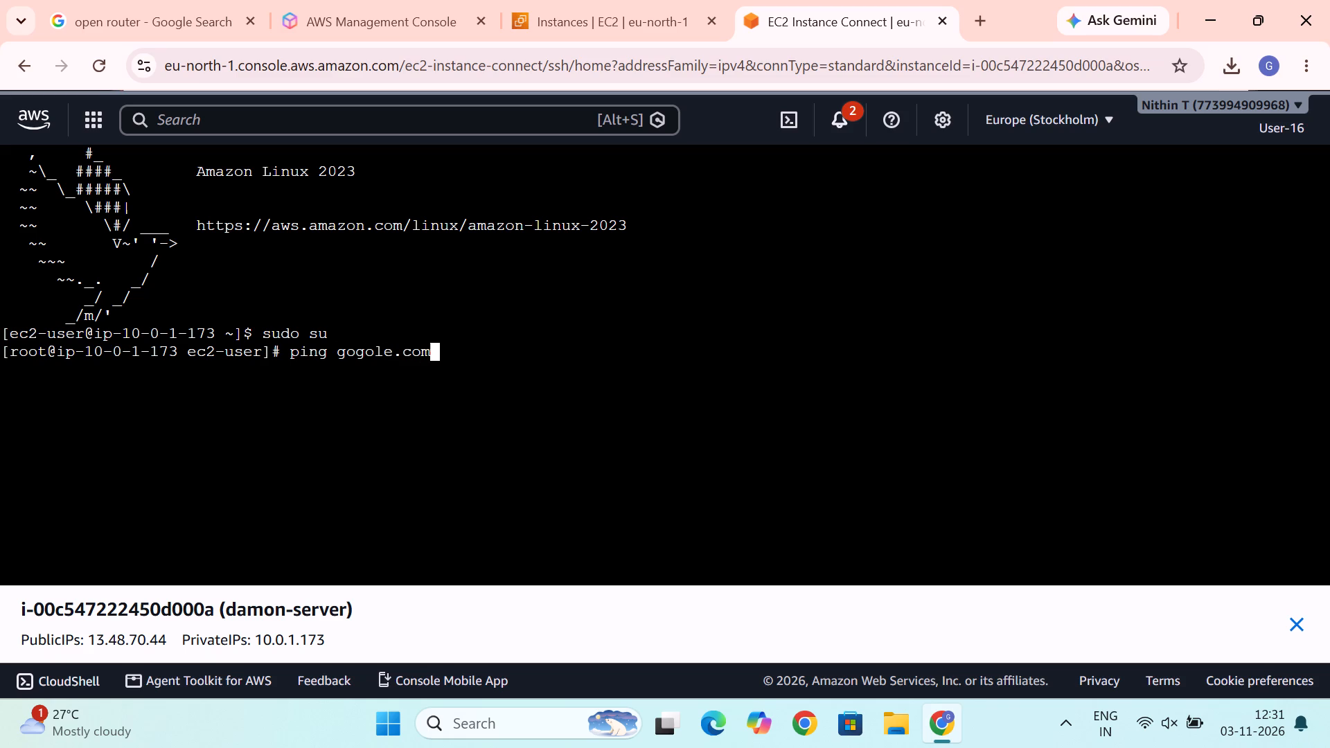
key("Return")
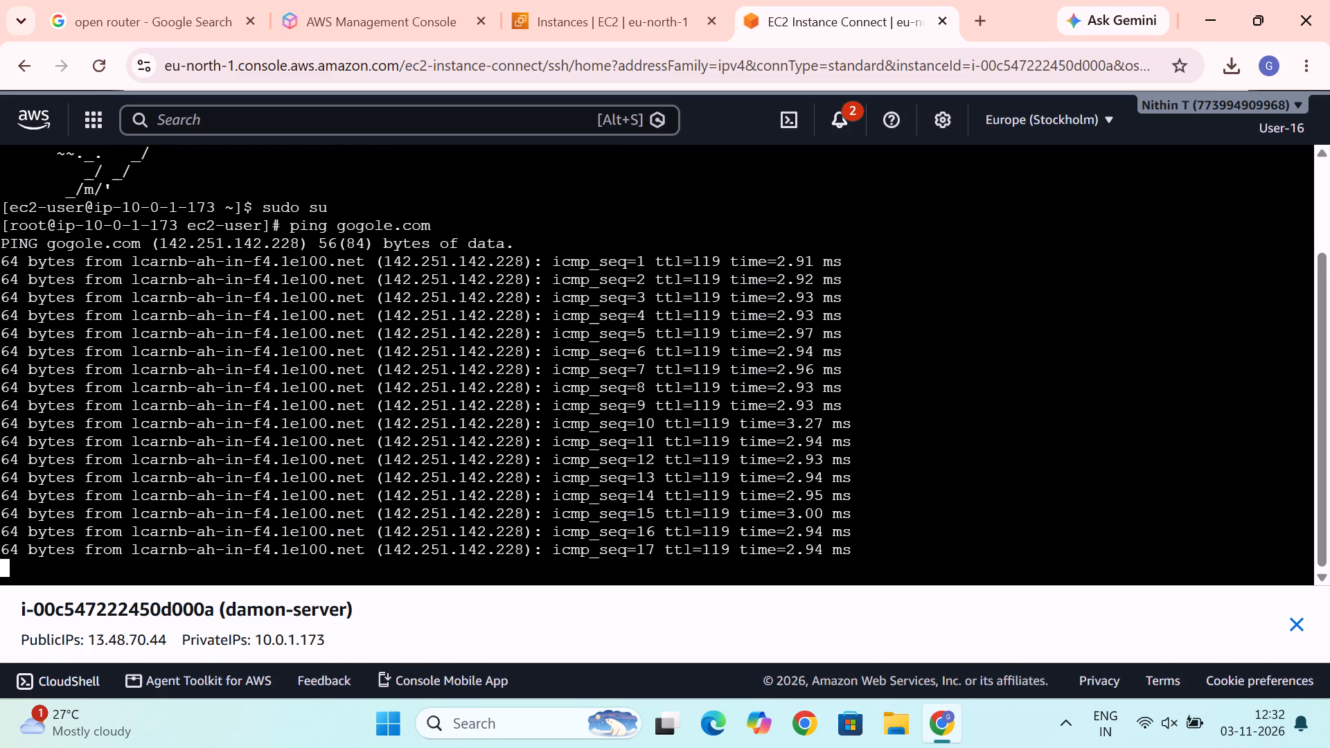
key("ctrl+c")
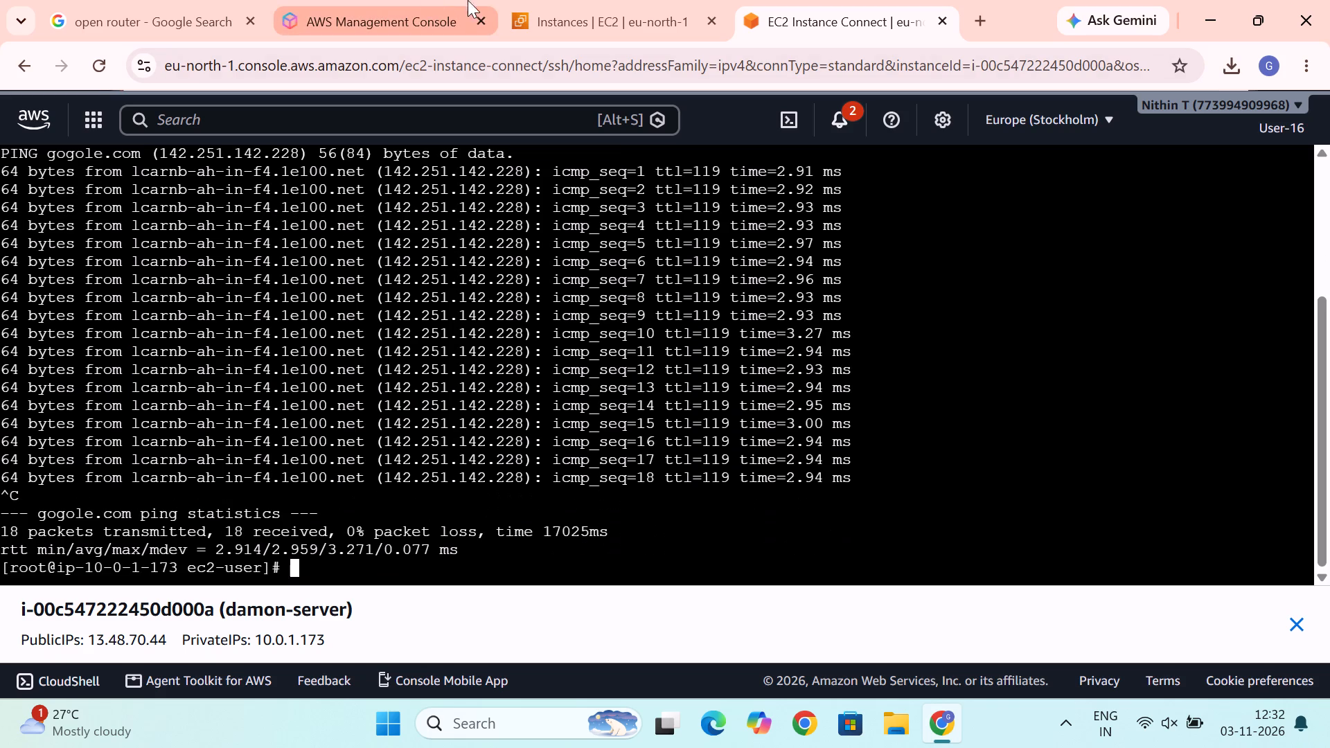
Terminate the damon-server instance from the EC2 instances list, leaving Skip OS shutdown off.
left_click(553, 23)
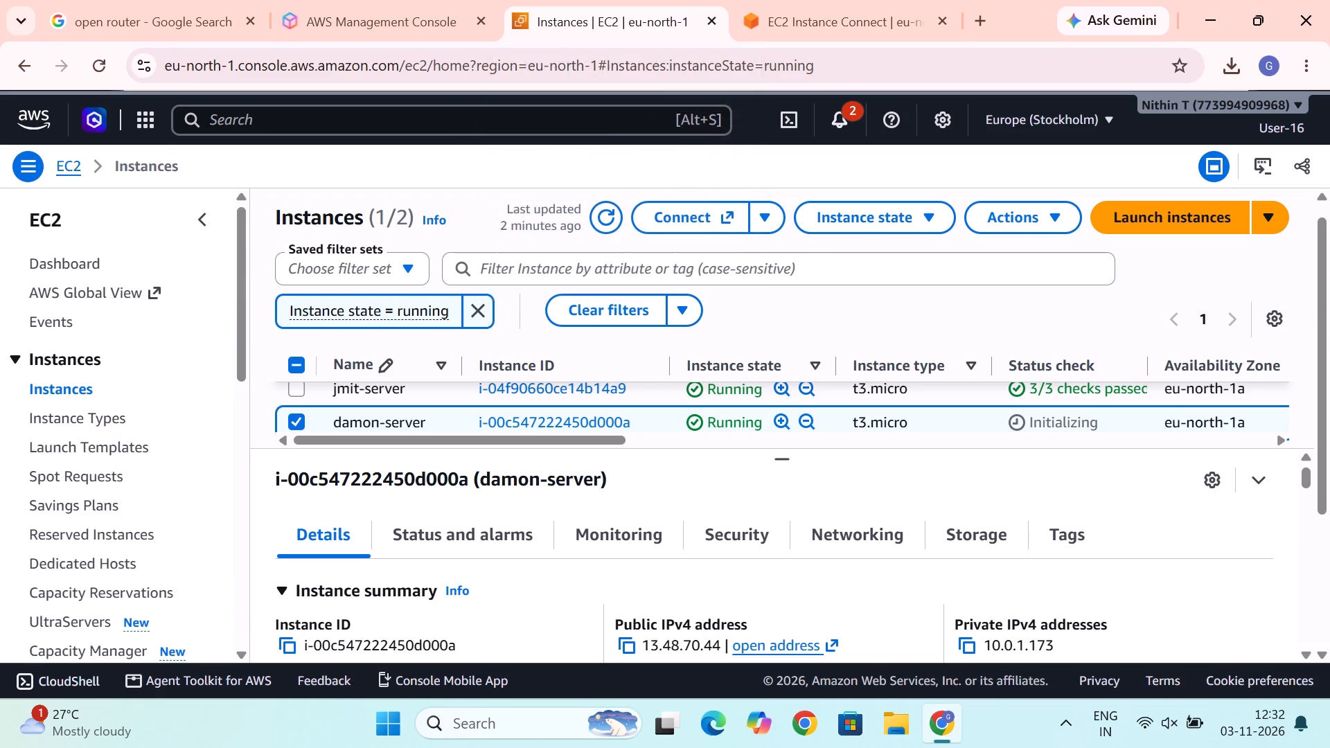
left_click(824, 214)
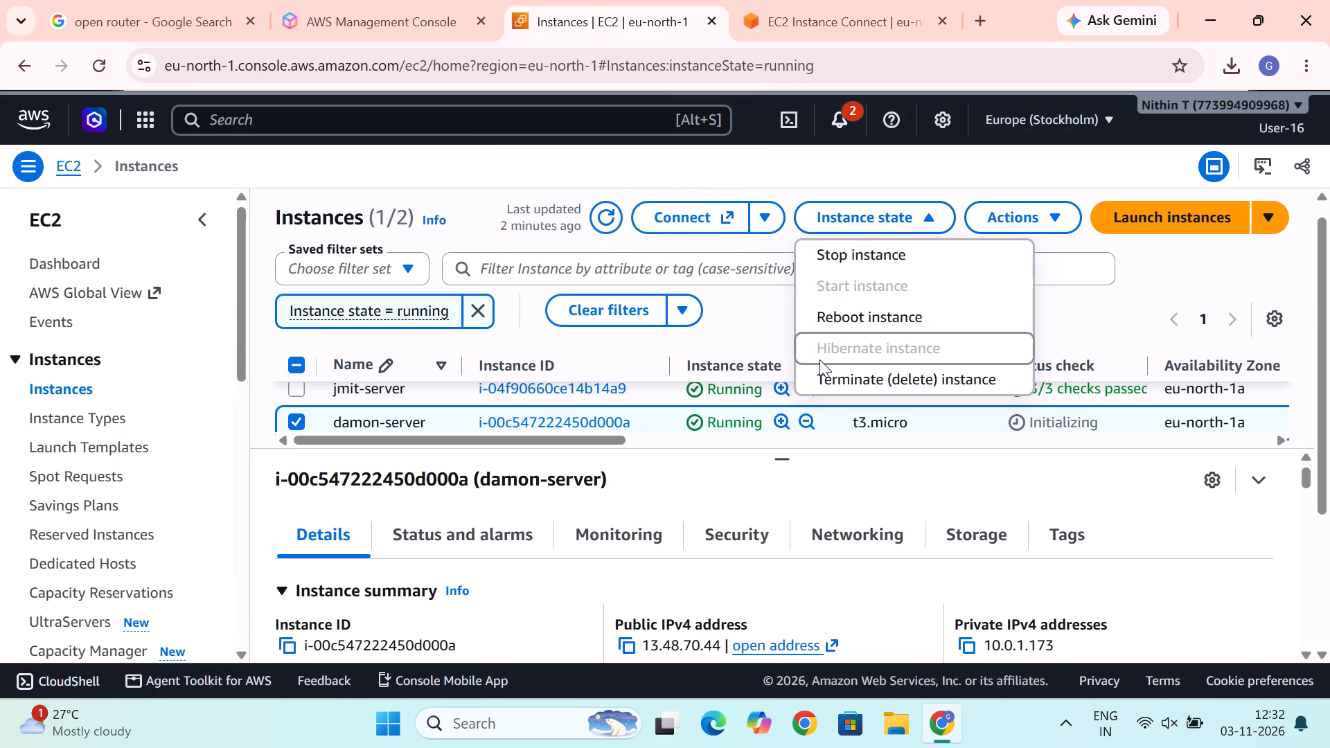
left_click(818, 371)
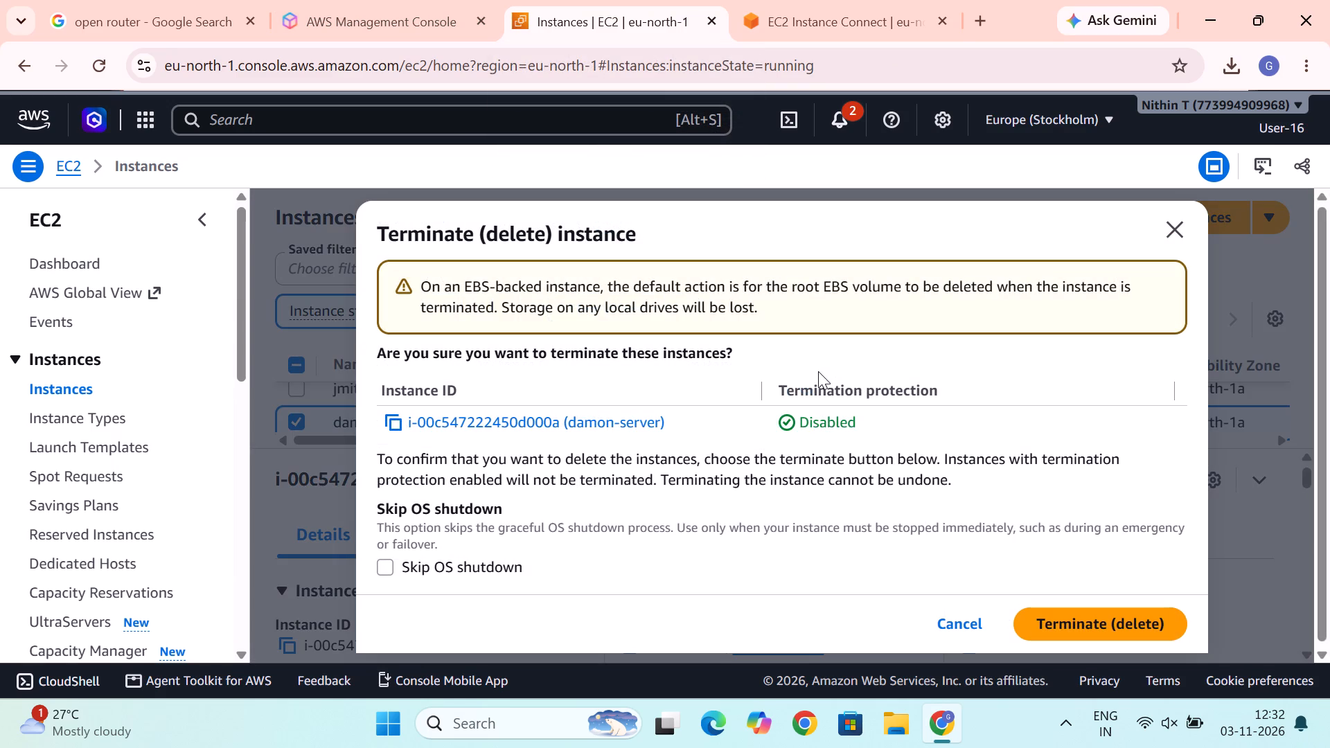
left_click(1063, 633)
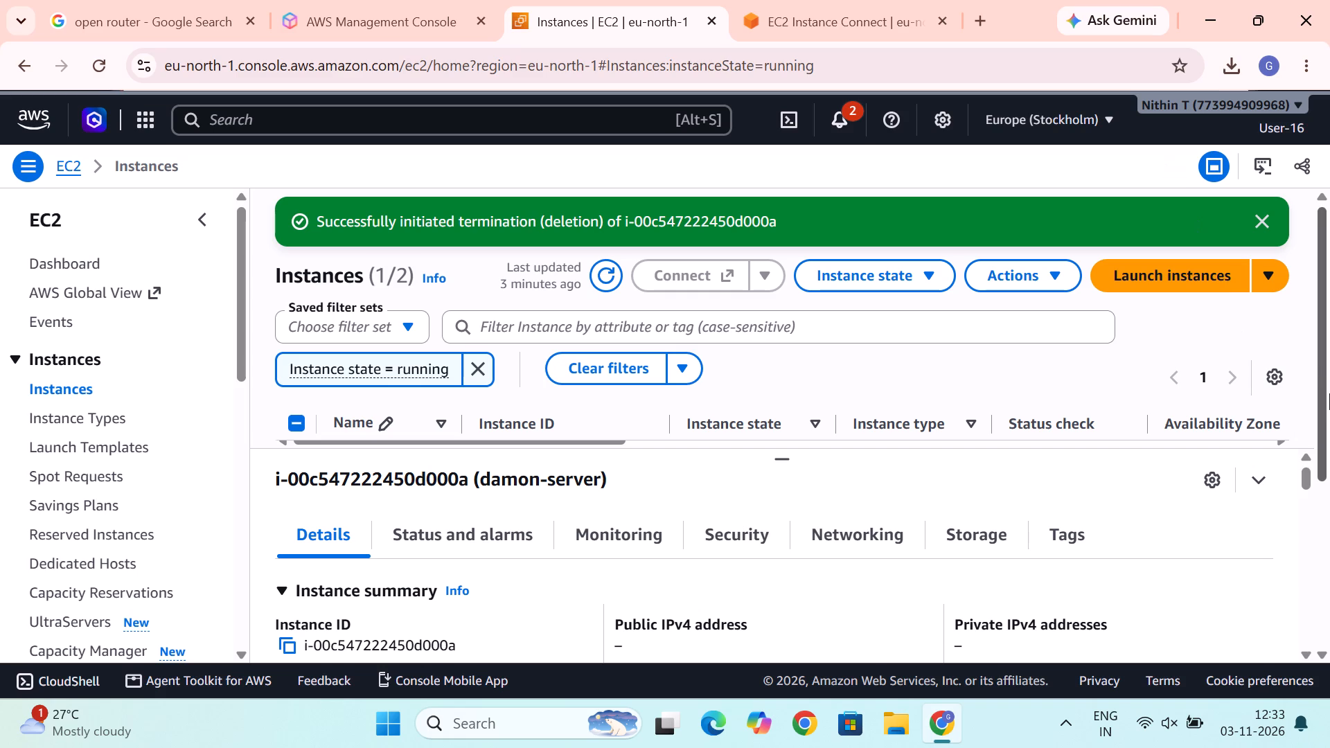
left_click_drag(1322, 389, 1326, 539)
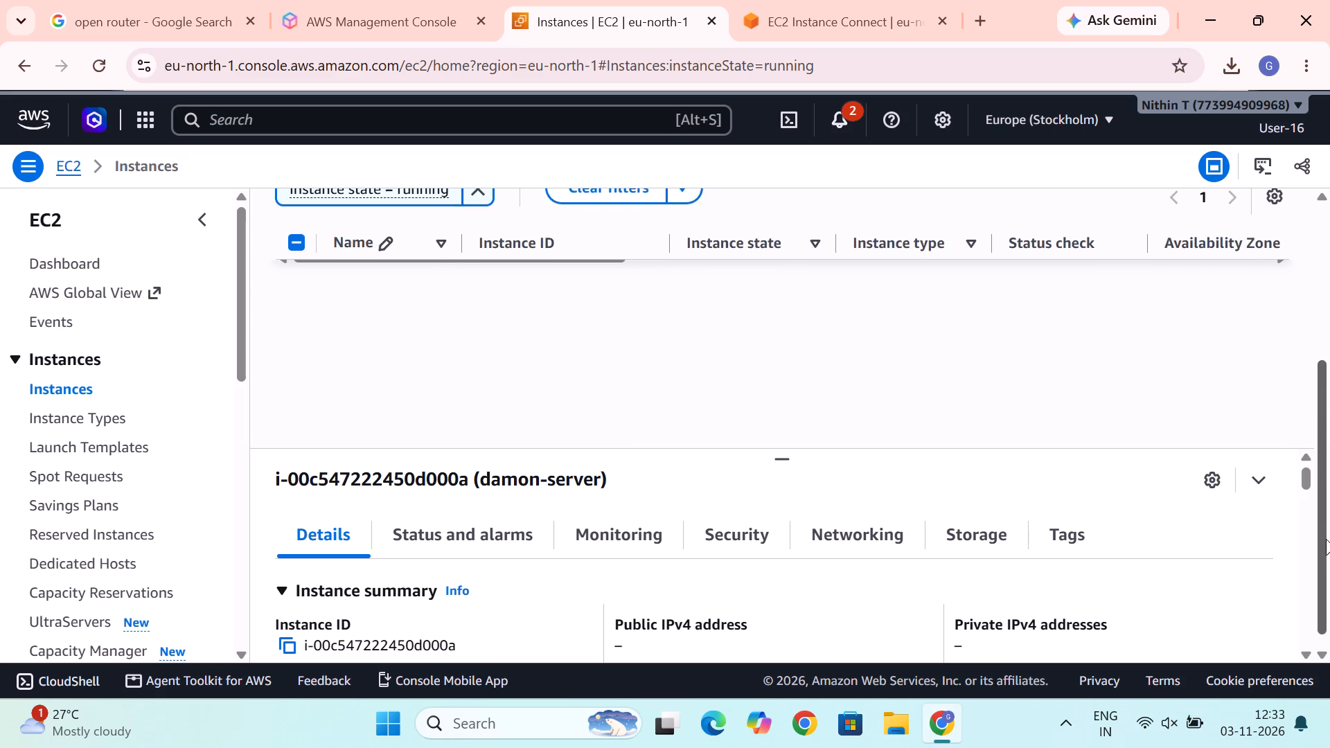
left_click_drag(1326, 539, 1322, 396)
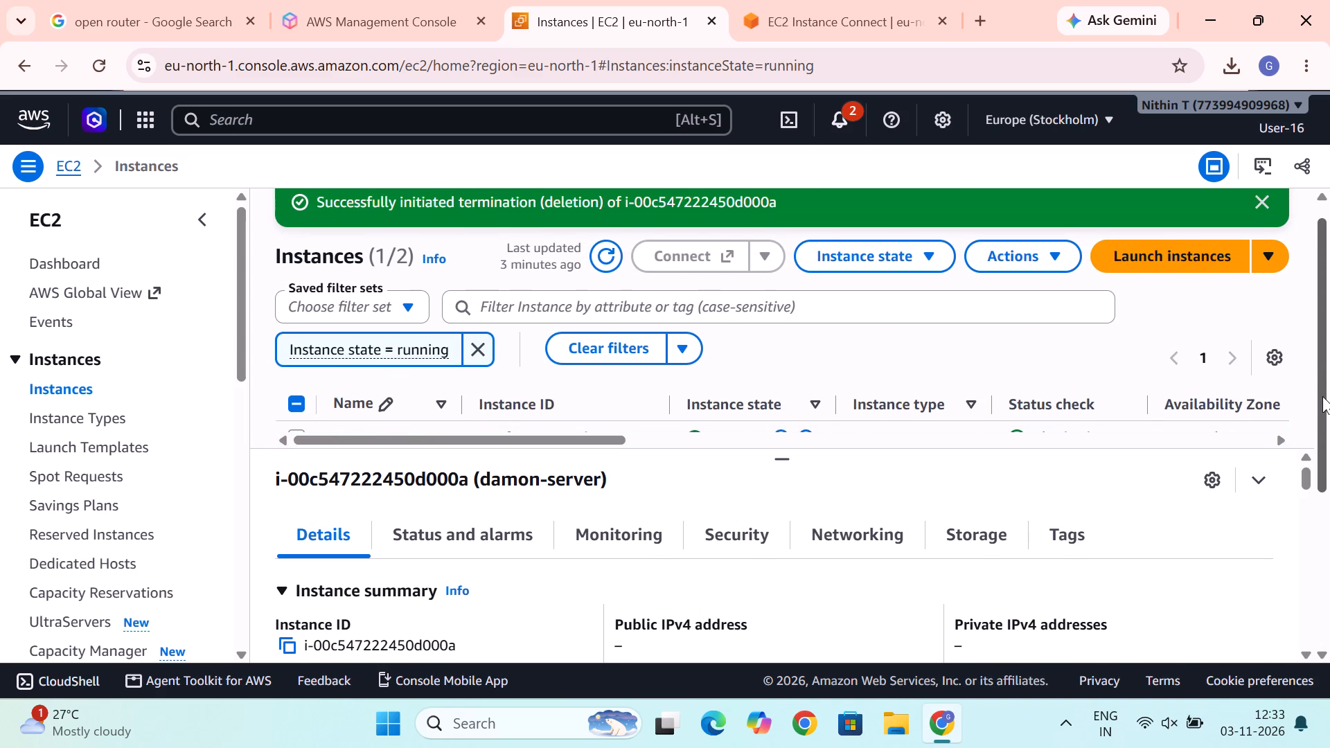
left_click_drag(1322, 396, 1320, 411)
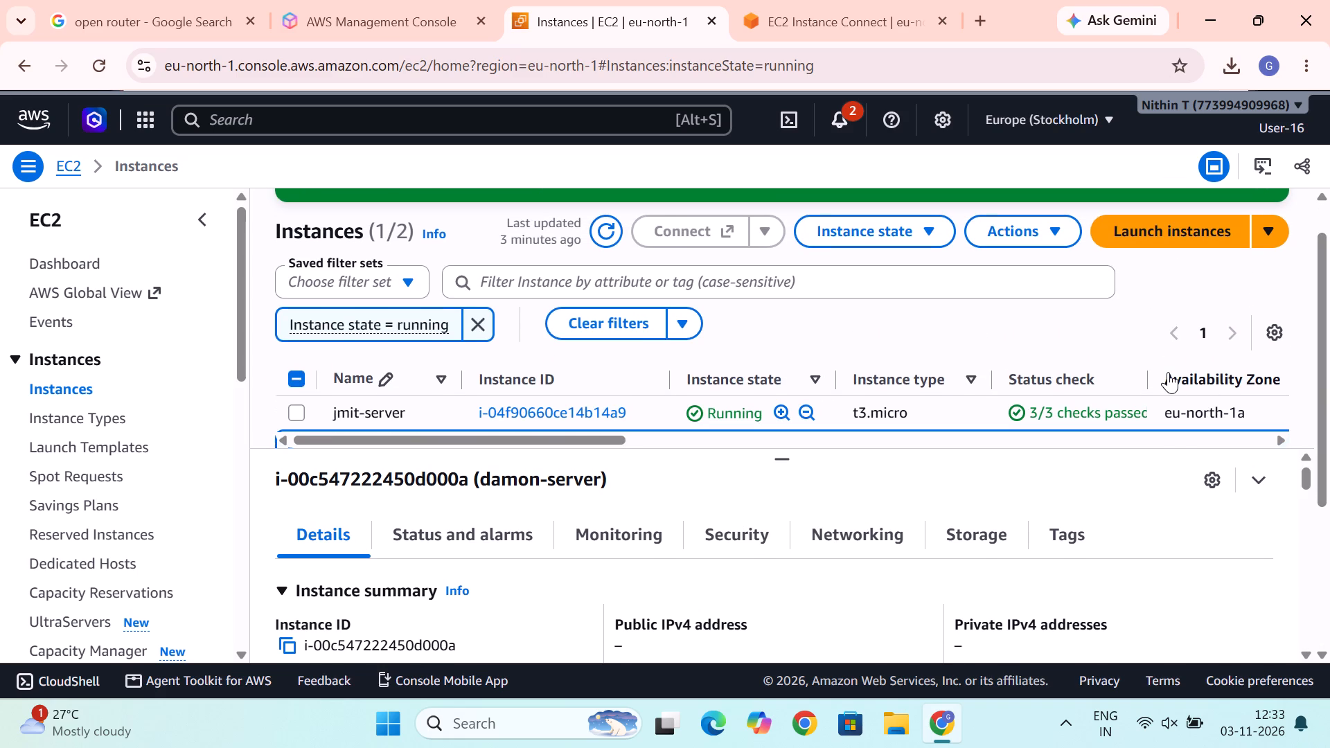